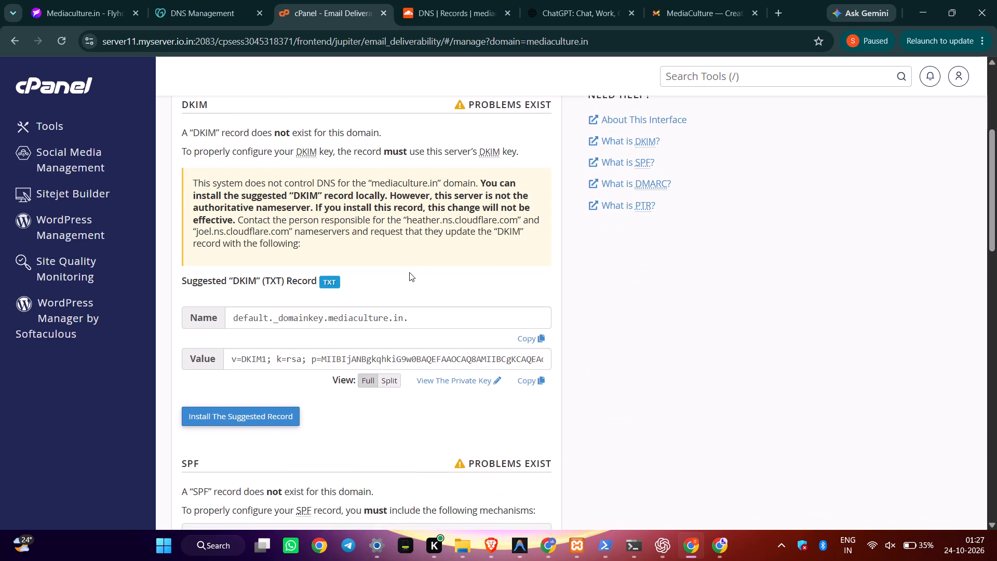
click(541, 337)
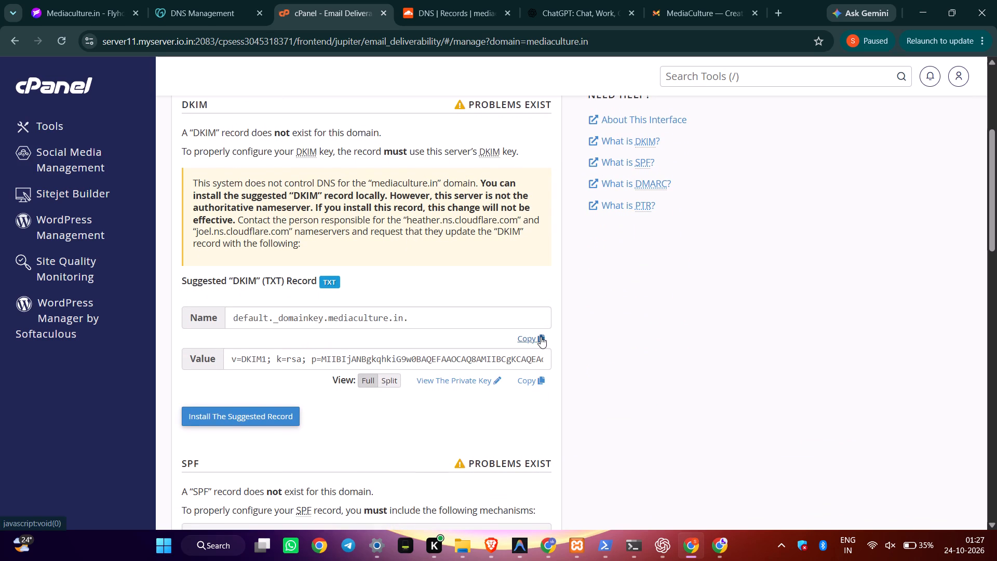
click(456, 0)
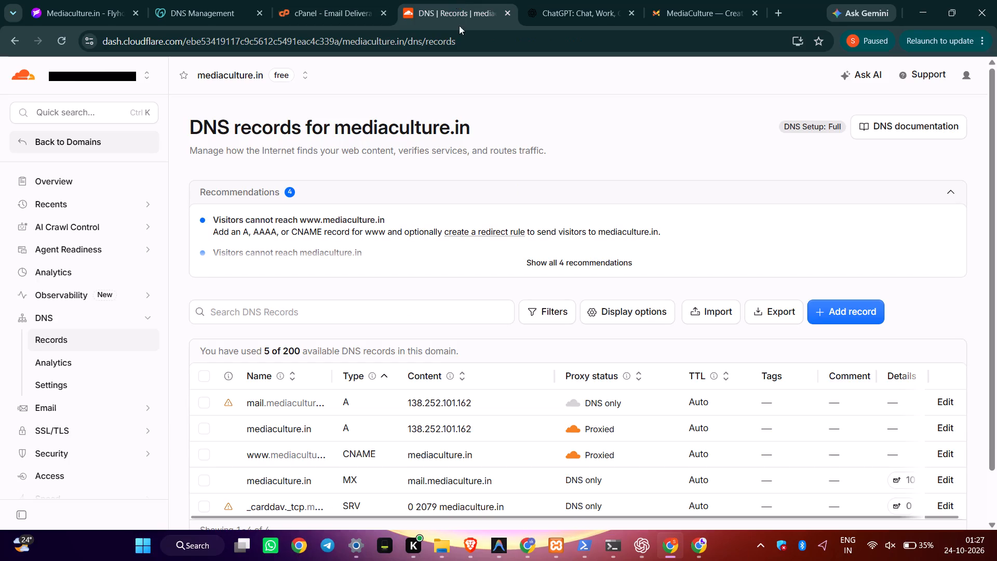
click(848, 313)
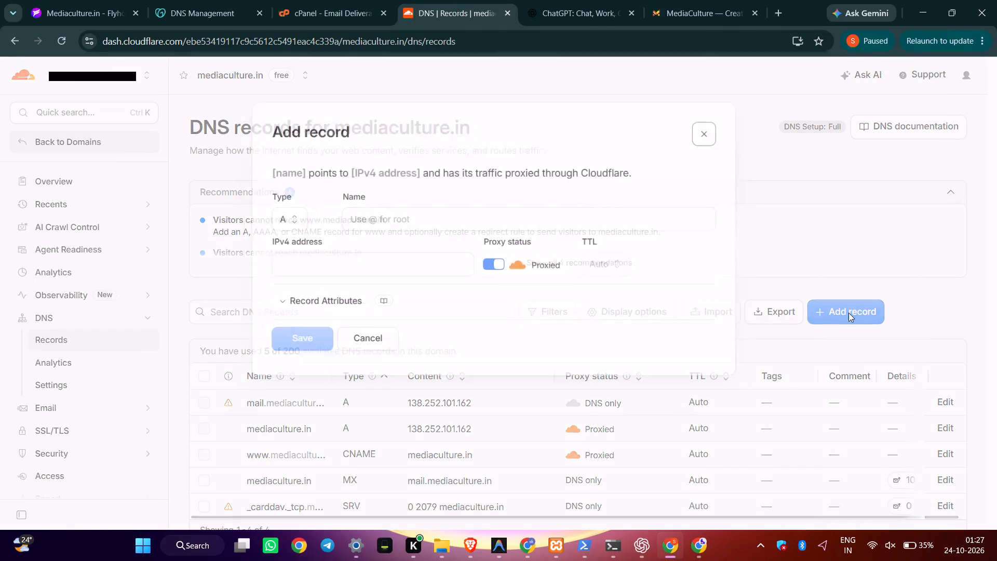
click(282, 207)
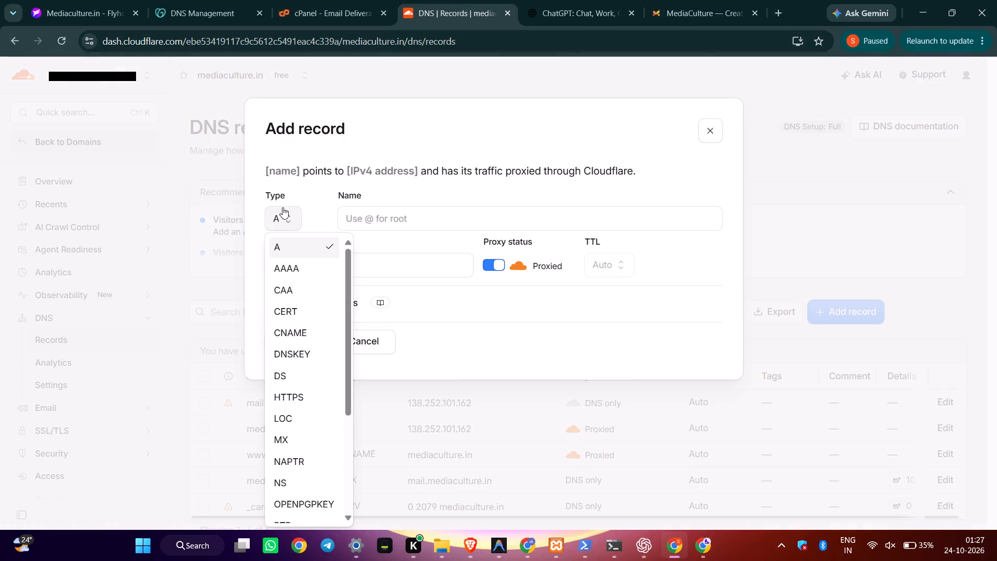
scroll(302, 365, down, 3)
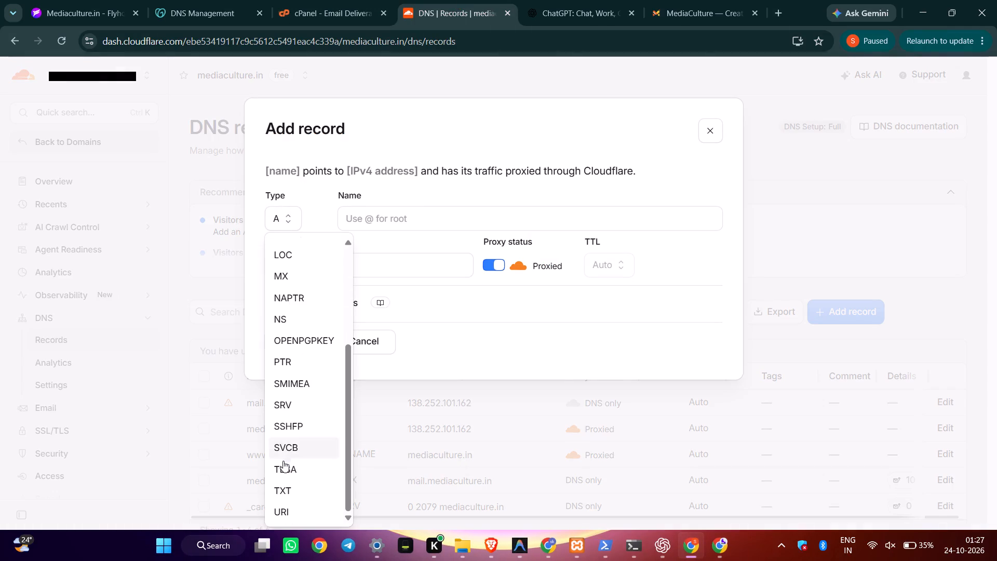
click(281, 489)
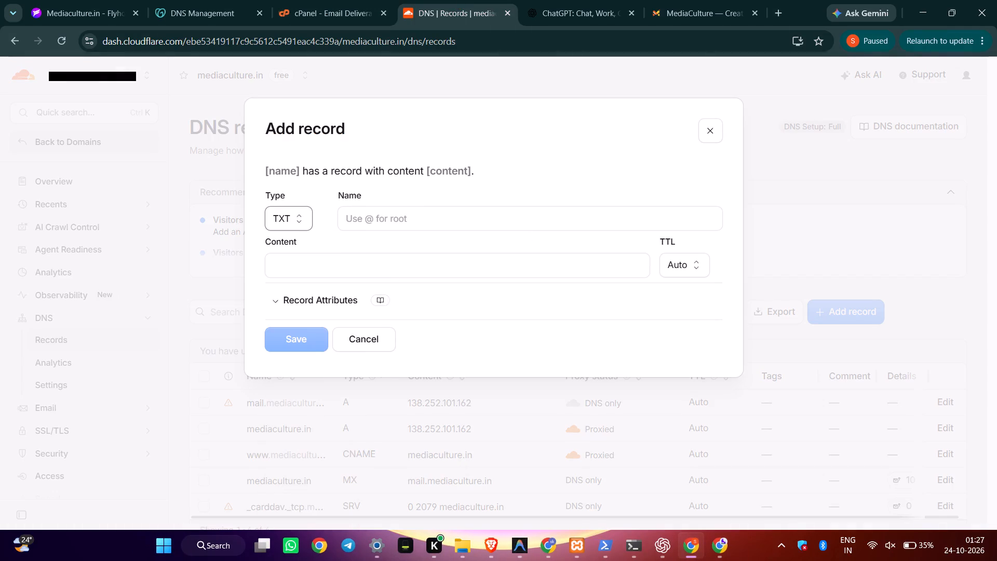
click(372, 222)
key(ctrl+v)
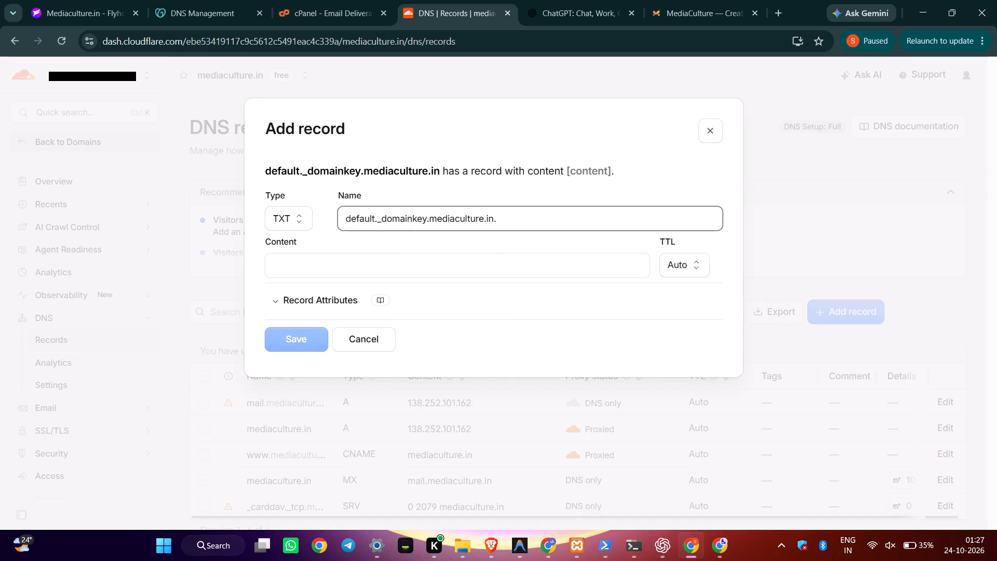
Copy the suggested DKIM value from cPanel into the content of Cloudflare's new TXT record and save it.
click(308, 8)
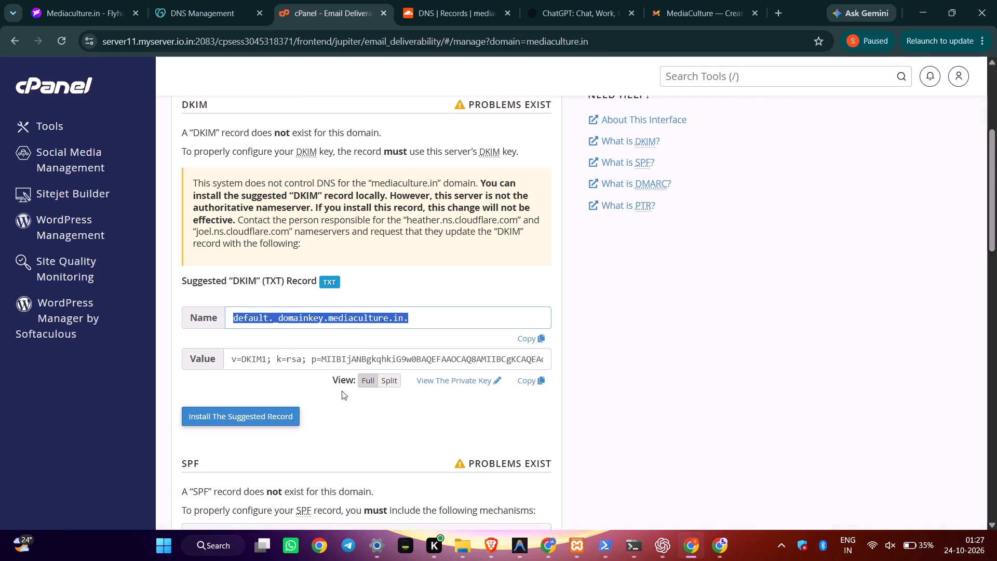
click(528, 379)
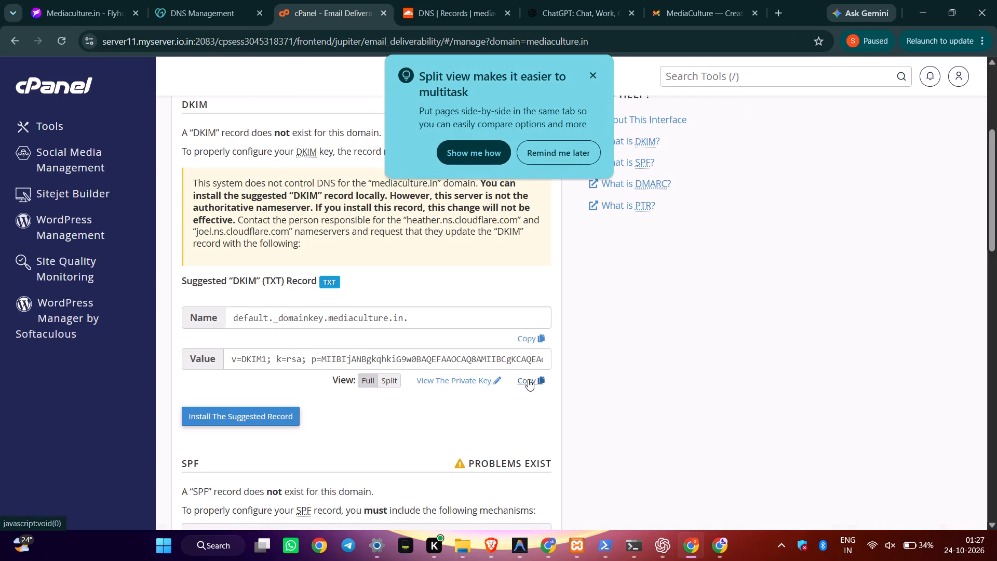
click(592, 74)
click(459, 0)
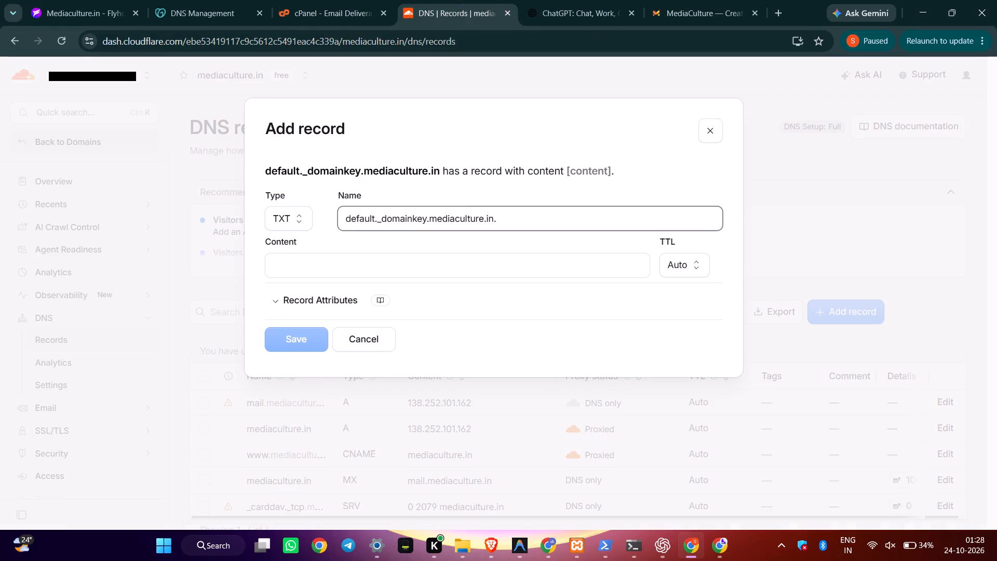
click(424, 260)
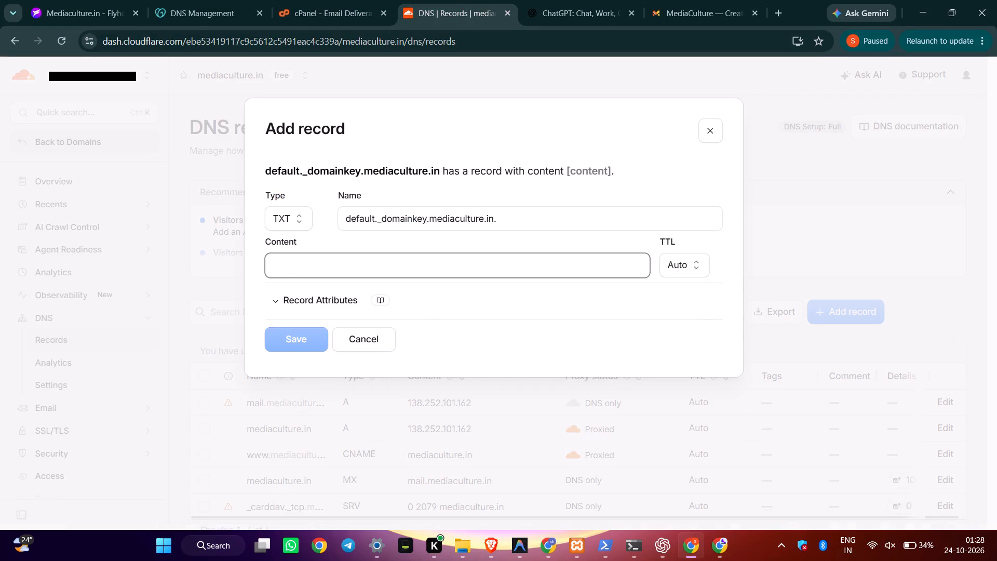
key(ctrl+v)
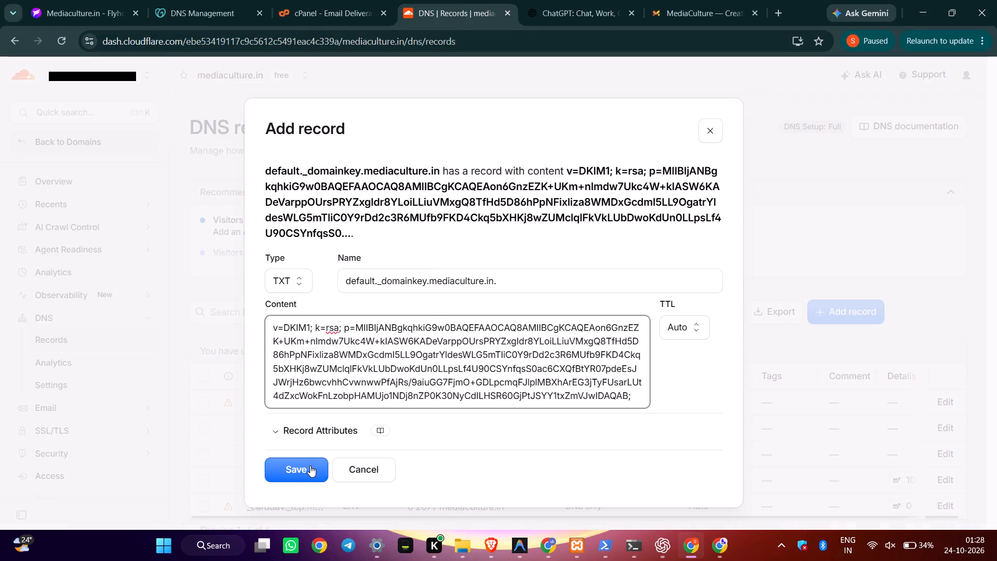
click(307, 465)
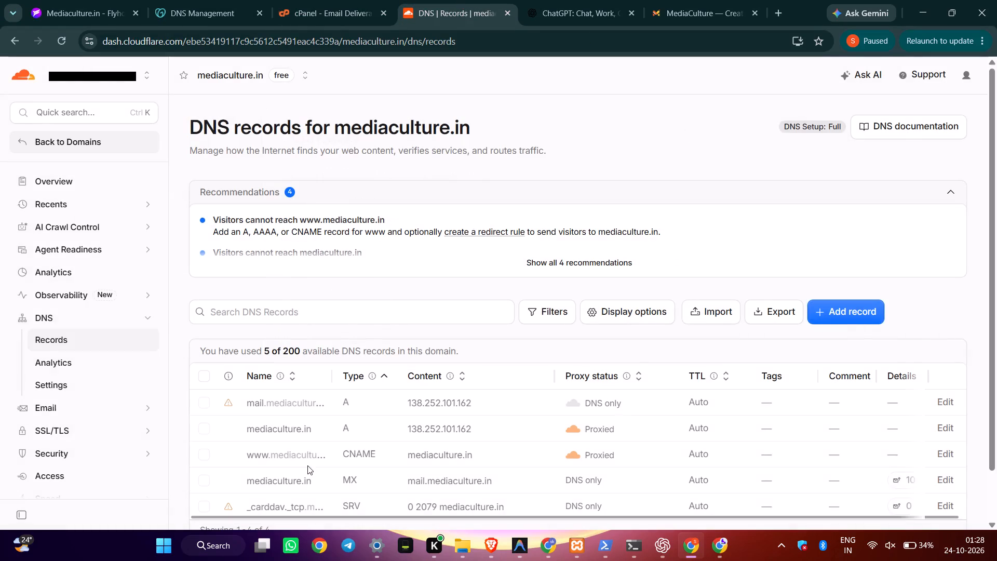
Start another TXT record in Cloudflare and fill its name with mediaculture.in. copied from cPanel's suggested SPF record.
click(840, 314)
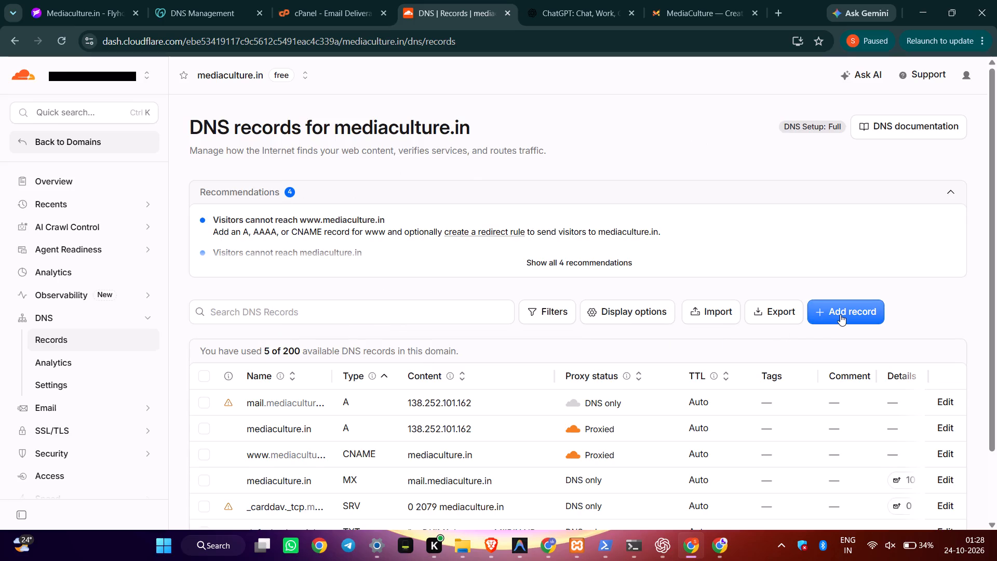
click(328, 0)
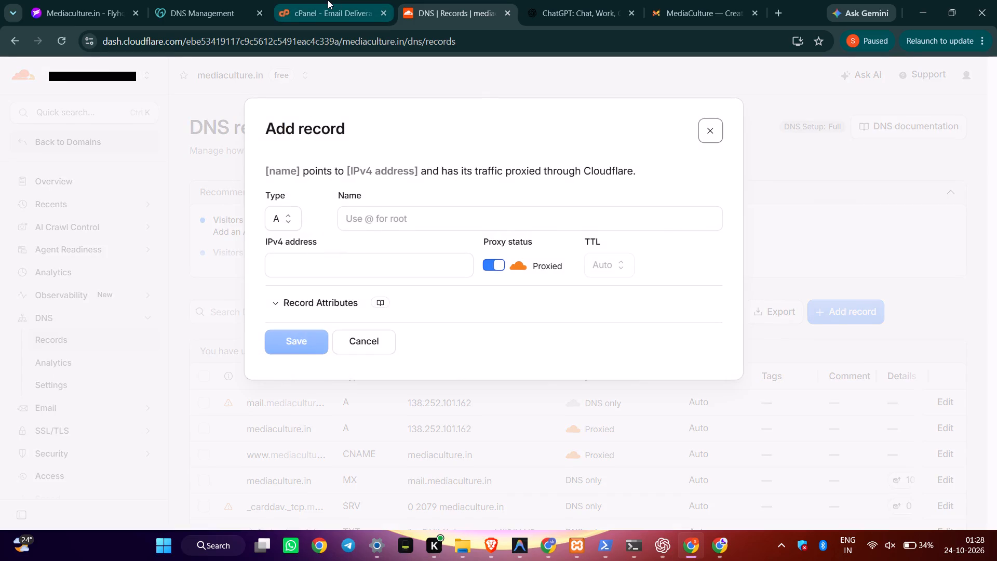
scroll(407, 263, down, 3)
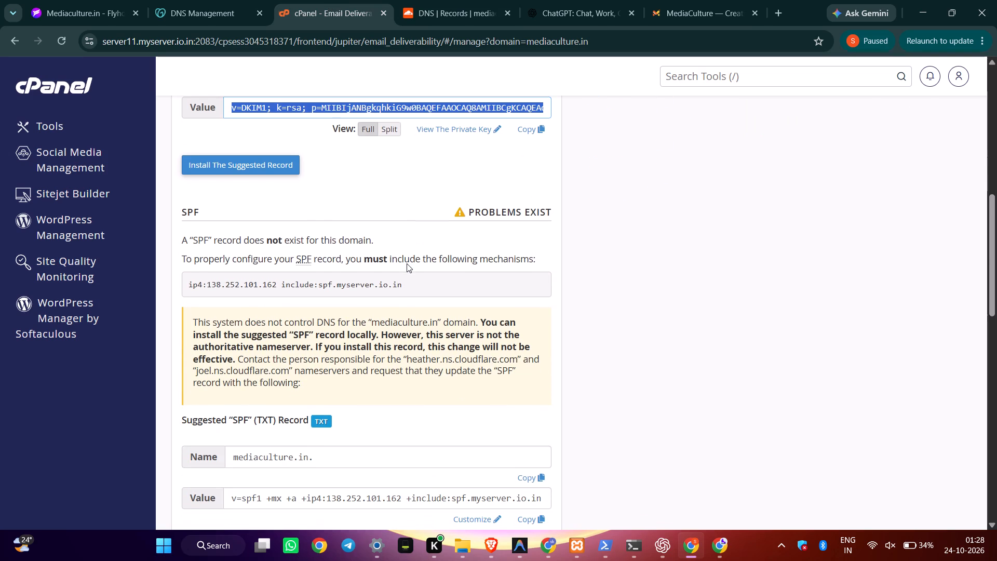
scroll(407, 263, down, 2)
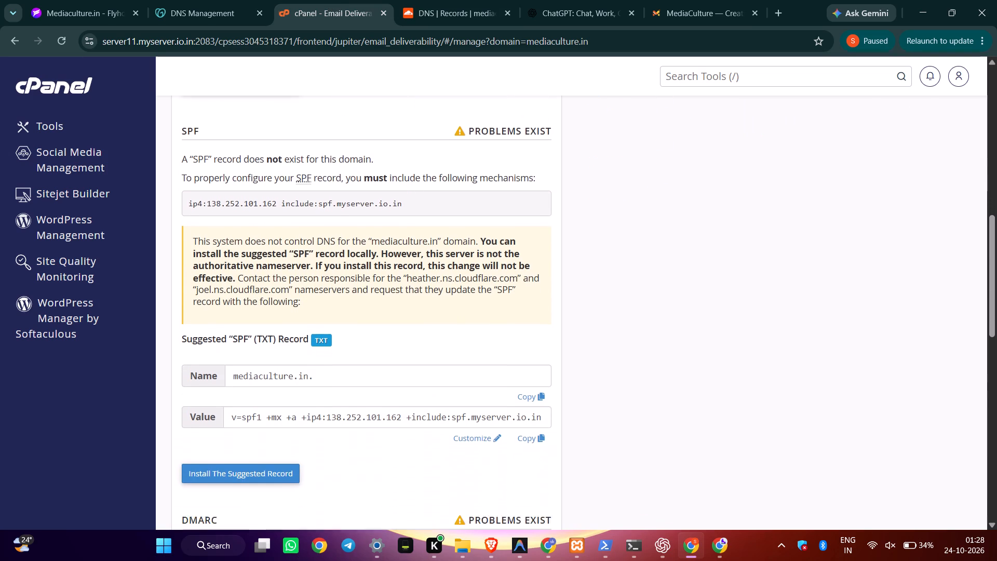
scroll(425, 335, down, 1)
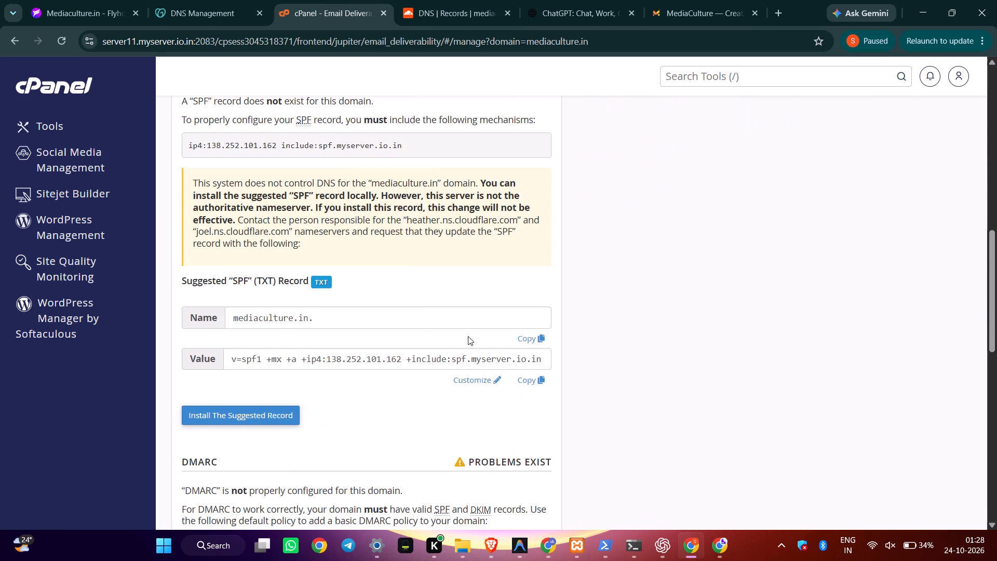
click(522, 338)
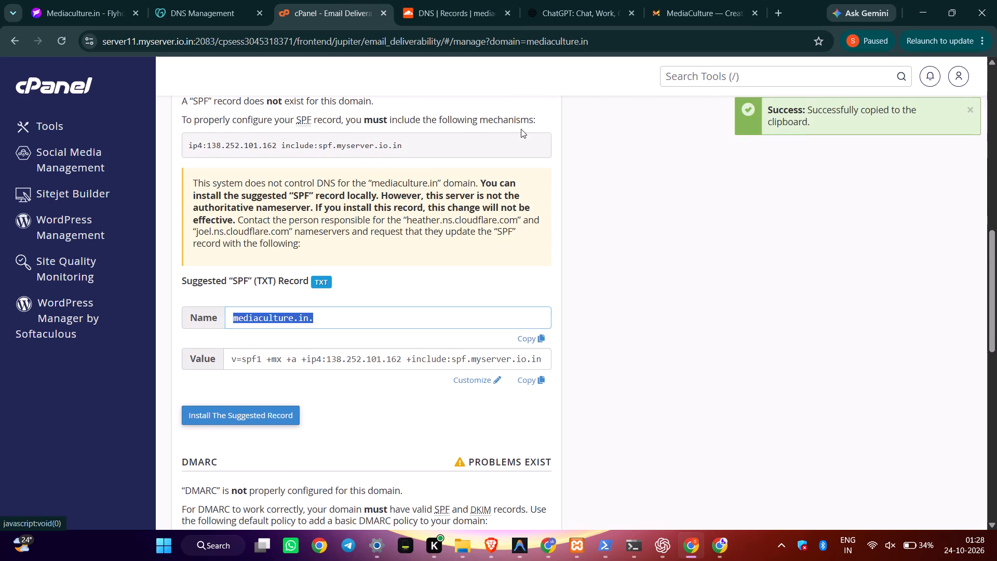
click(453, 0)
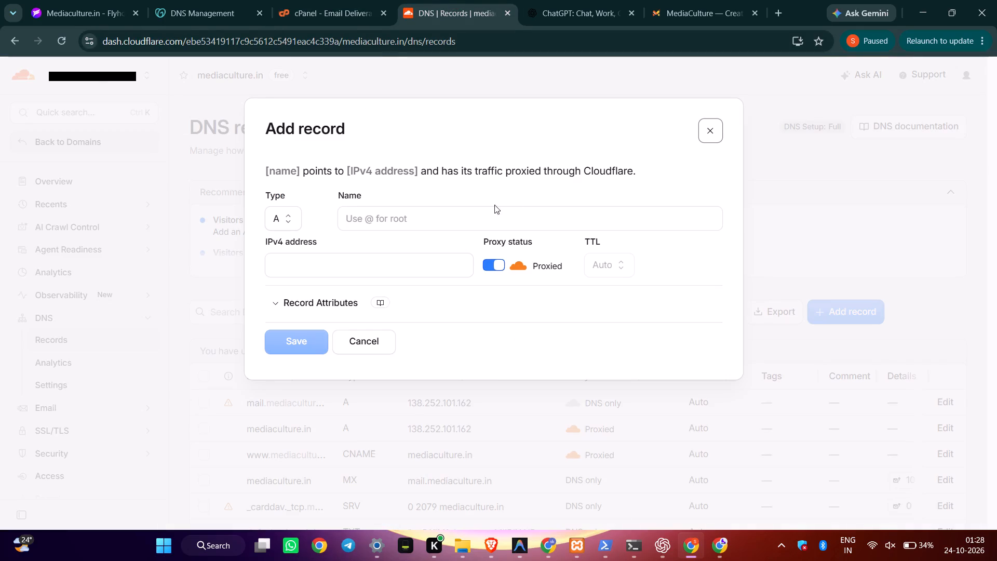
click(286, 217)
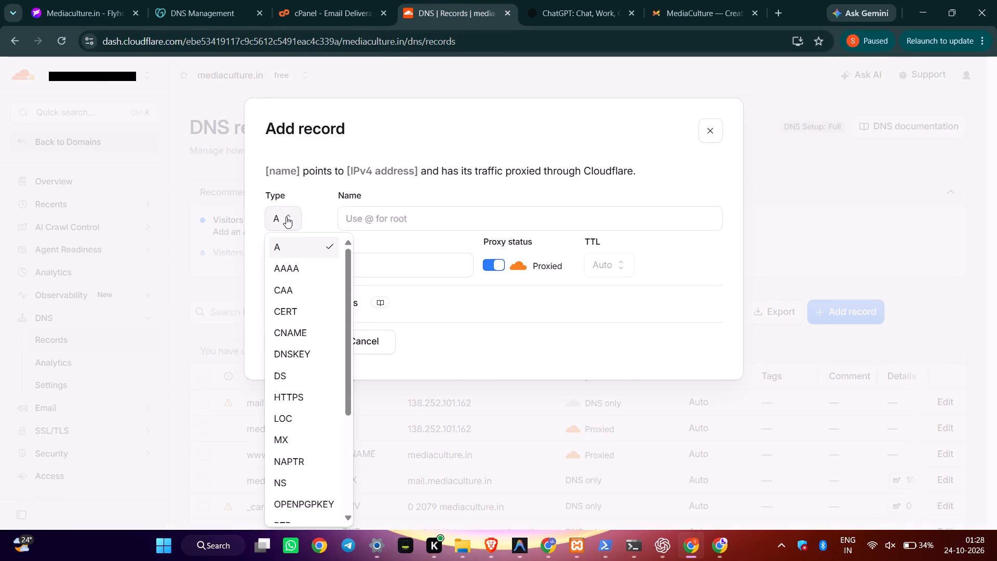
scroll(318, 451, down, 2)
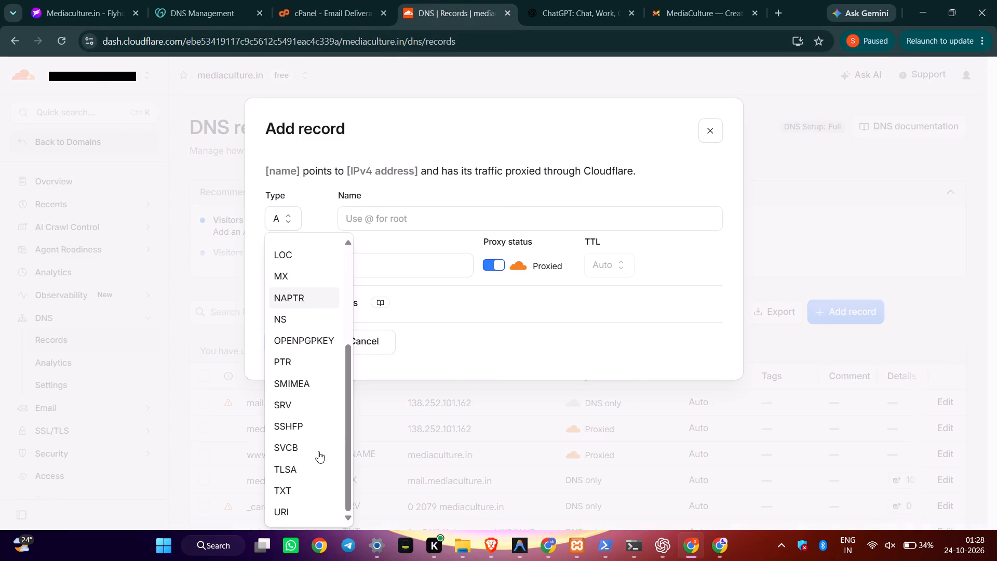
scroll(318, 451, down, 1)
click(285, 497)
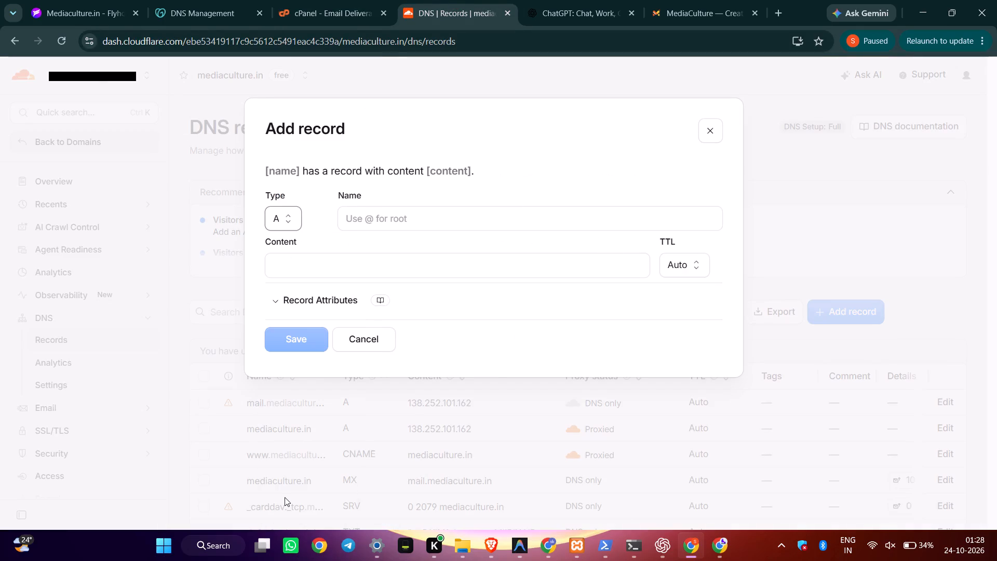
click(394, 224)
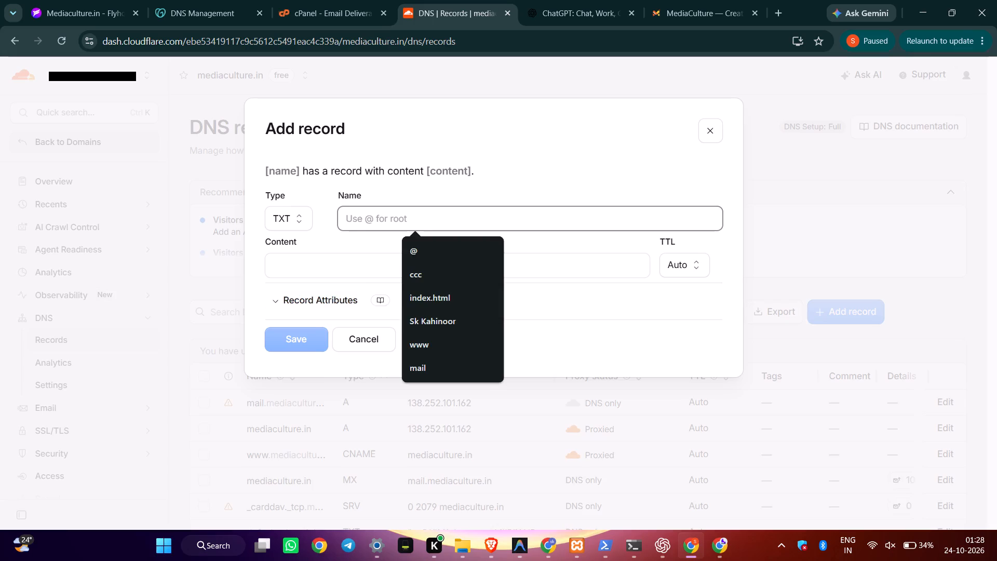
key(ctrl+v)
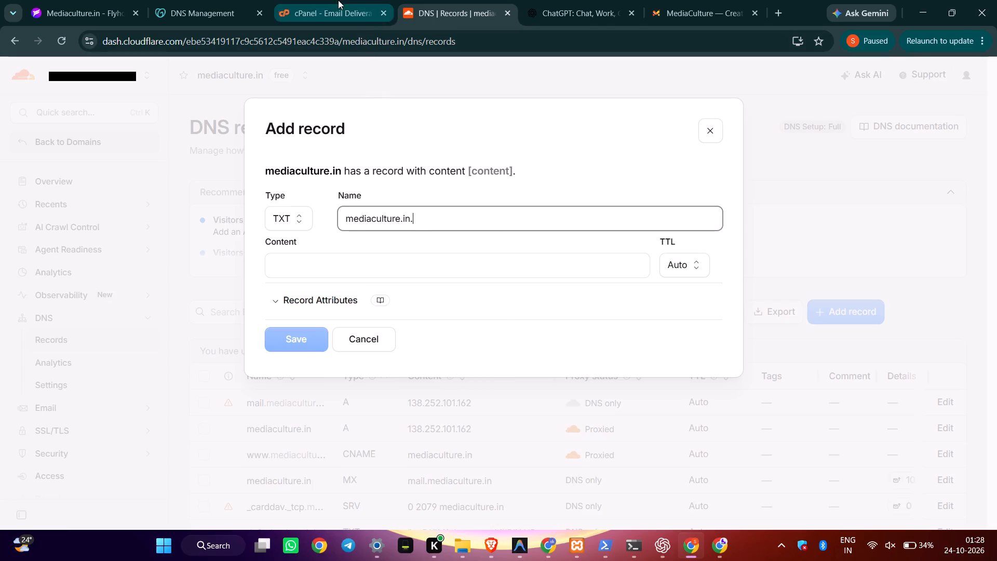
Copy cPanel's SPF value "v=spf1 +mx +a +ip4:138.252.101.162 +include:spf.myserver.io.in ~all" into the Cloudflare TXT record's content and save it.
click(338, 0)
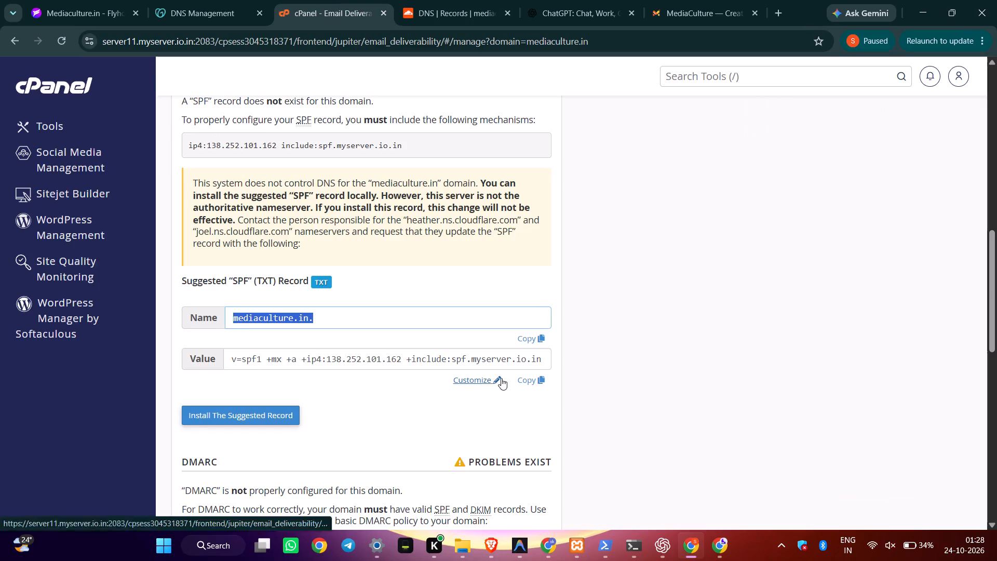
click(529, 379)
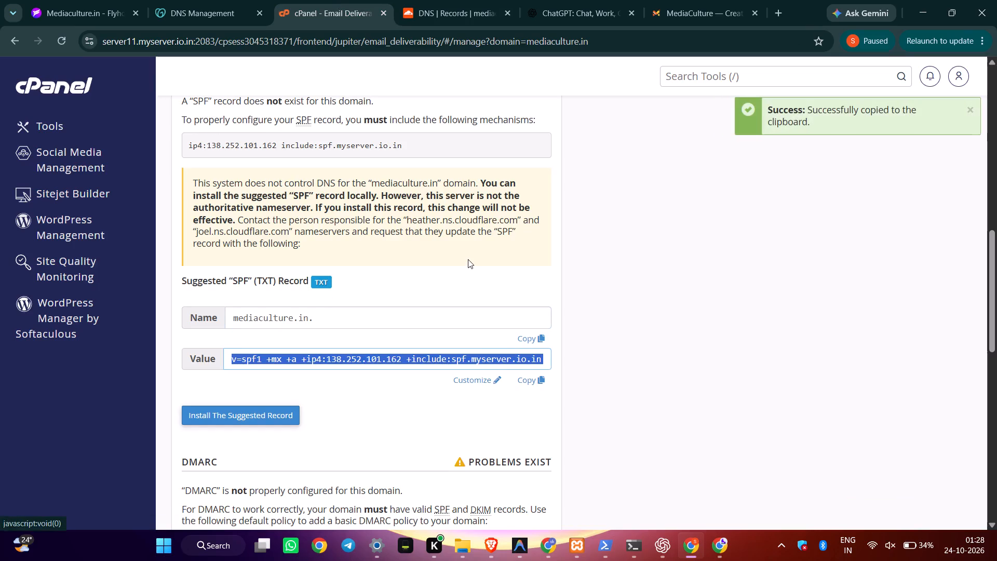
click(423, 5)
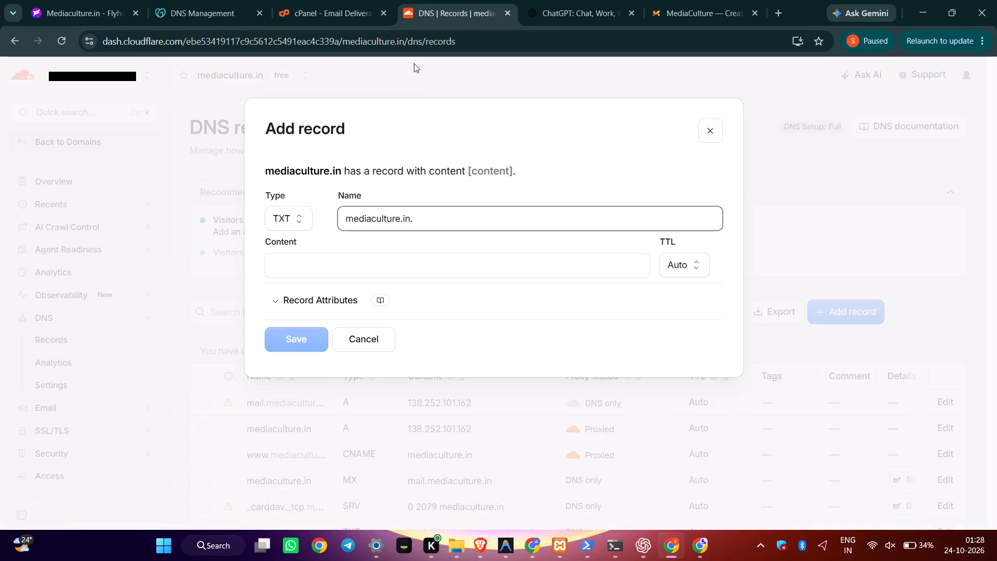
click(370, 267)
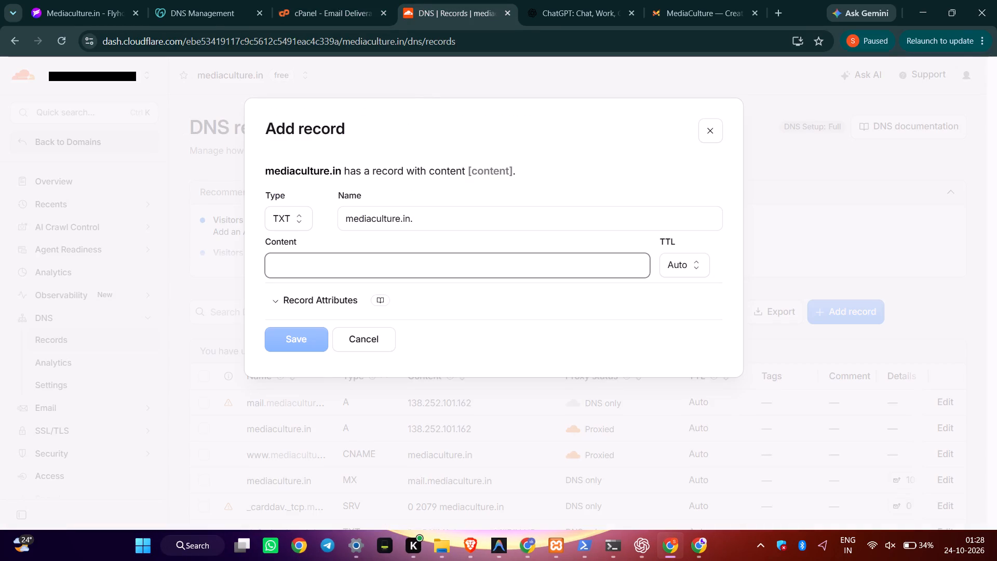
key(ctrl+v)
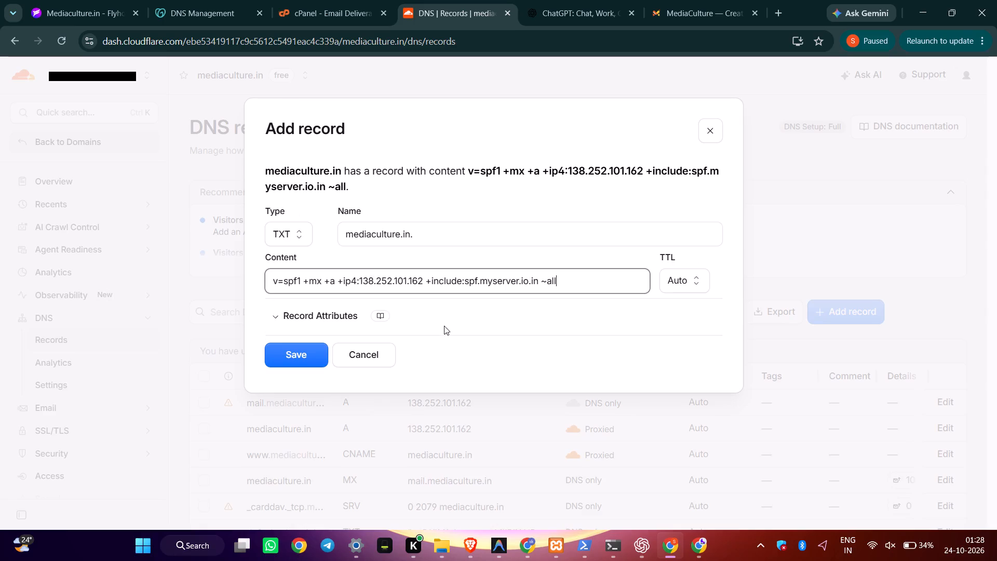
click(303, 351)
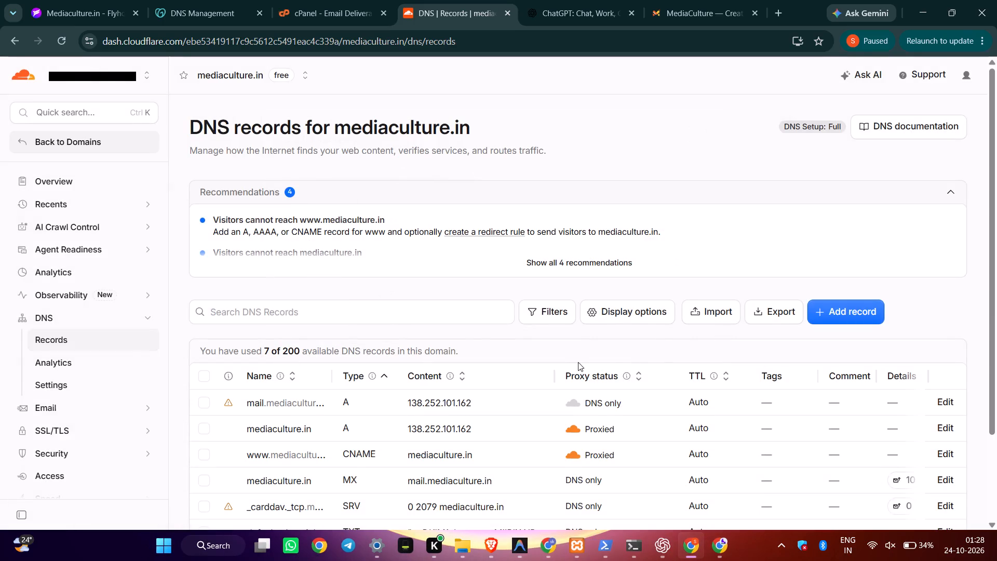
click(840, 312)
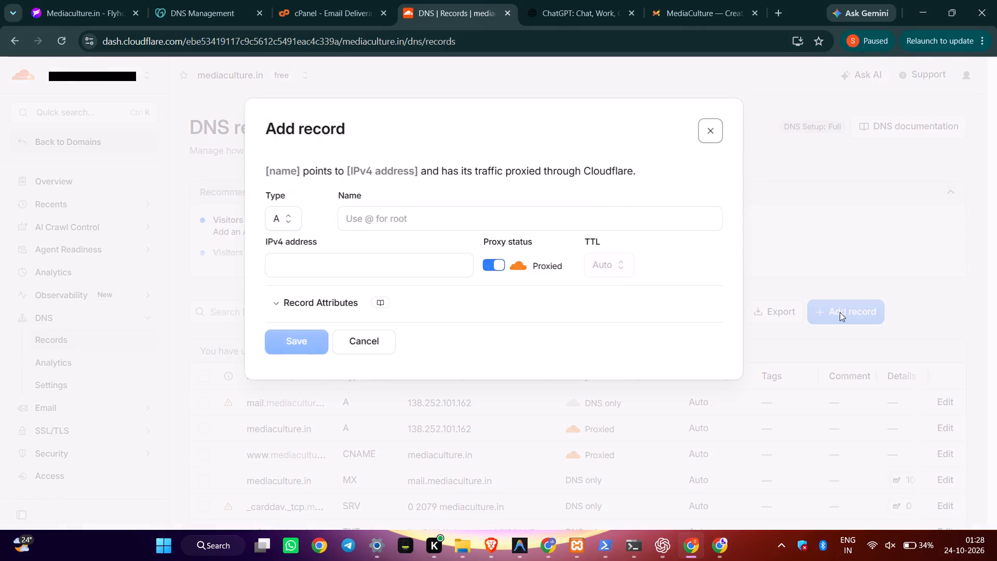
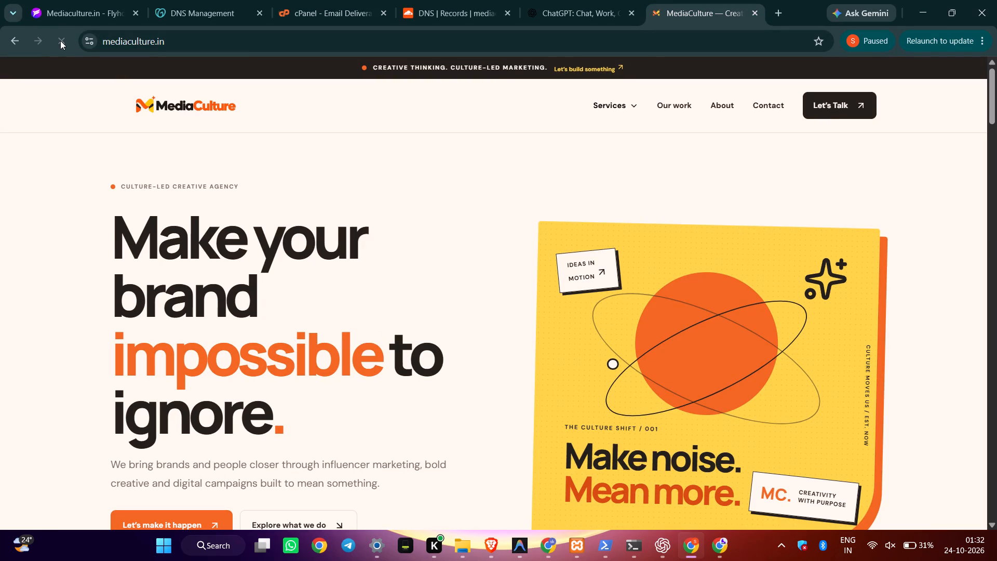
double_click(179, 44)
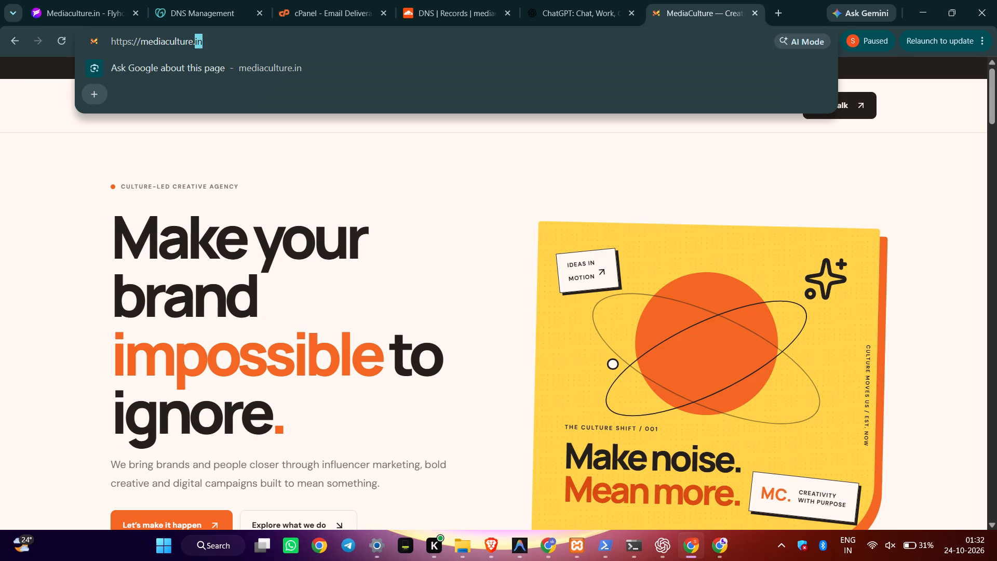
click(205, 44)
drag(205, 44, 174, 44)
drag(174, 44, 143, 46)
key(ctrl+c)
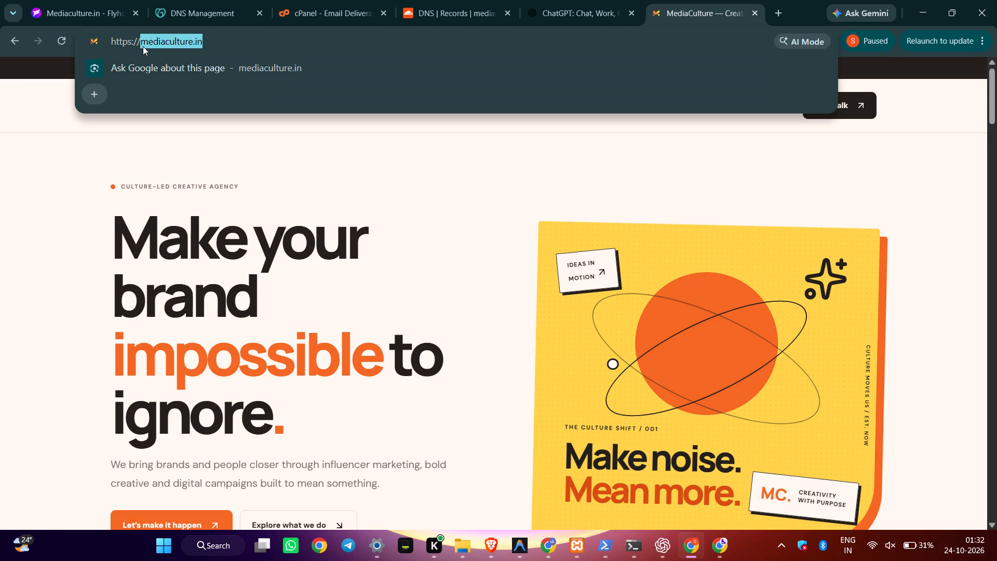
click(540, 549)
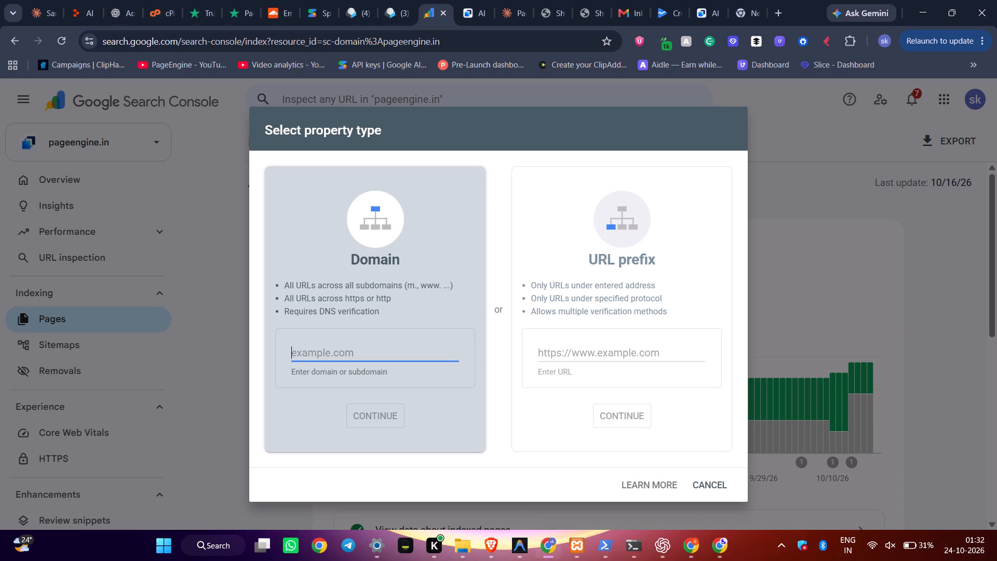
click(376, 348)
key(ctrl+v)
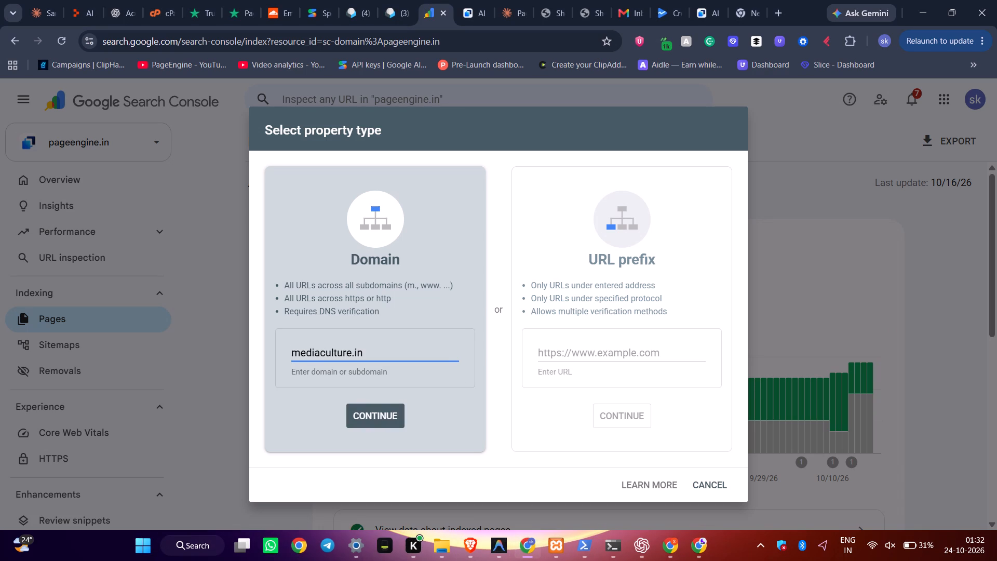
click(375, 416)
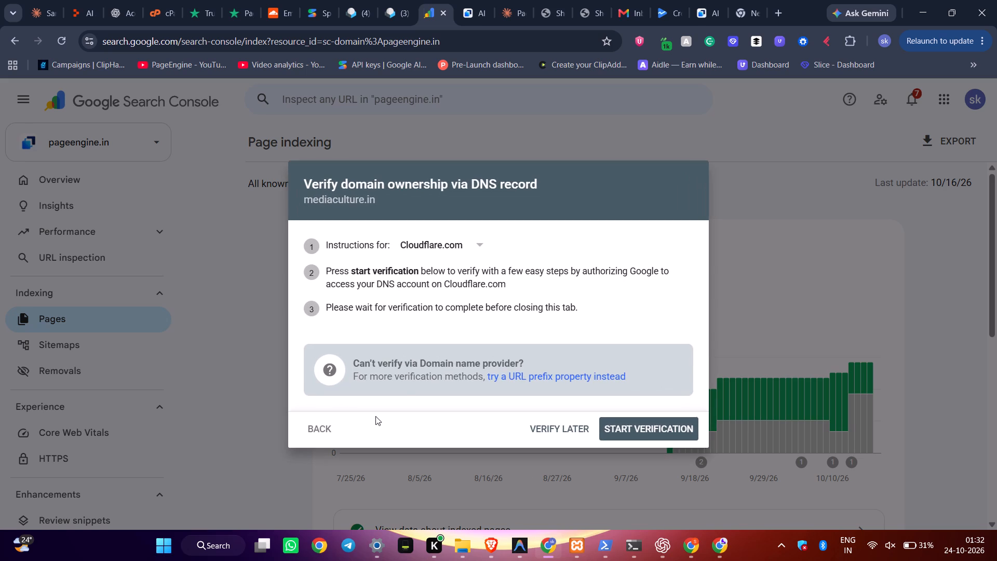
Try to verify mediaculture.in's ownership through Cloudflare.com authorization, restarting the verification from Search Console after the first attempt.
click(651, 431)
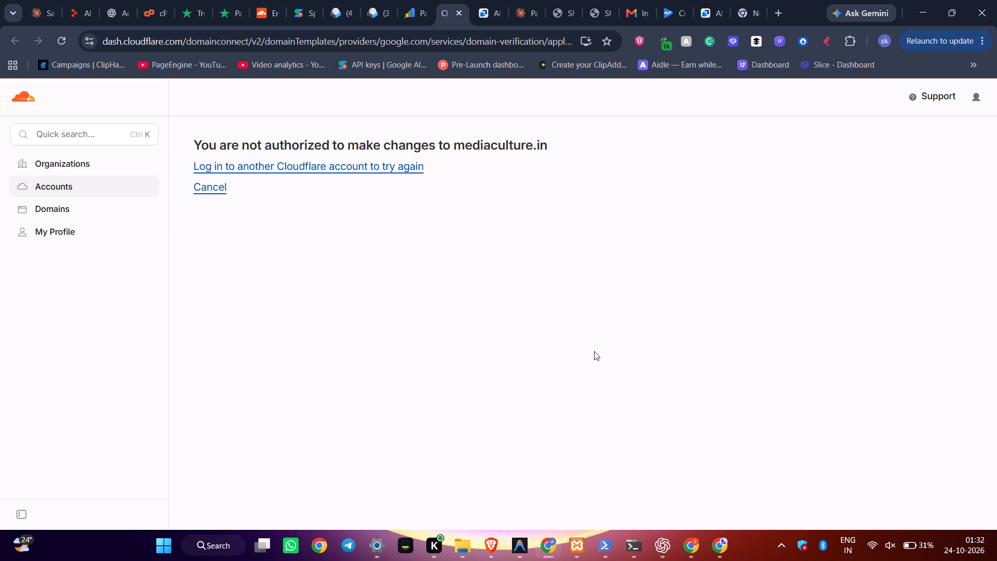
click(417, 10)
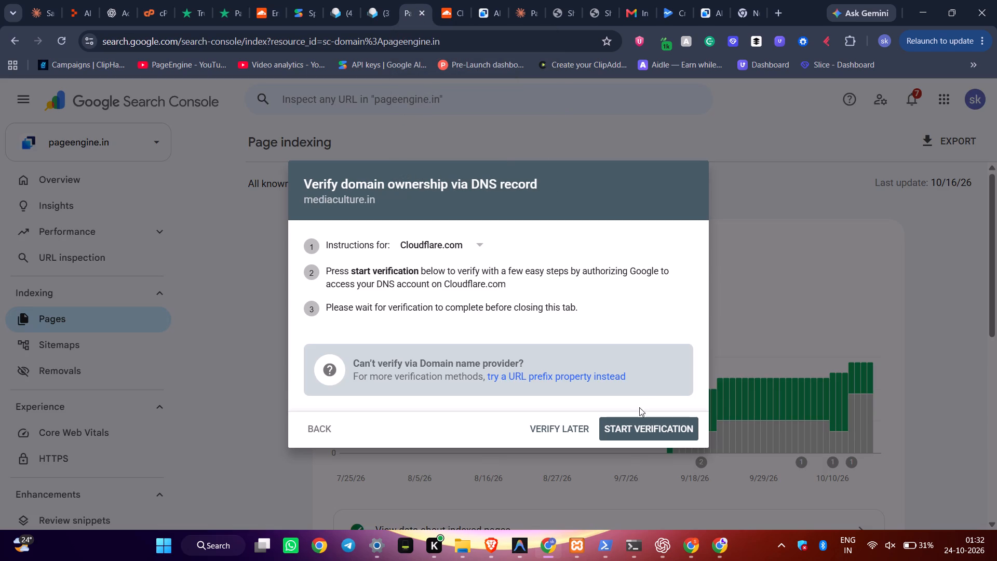
click(637, 426)
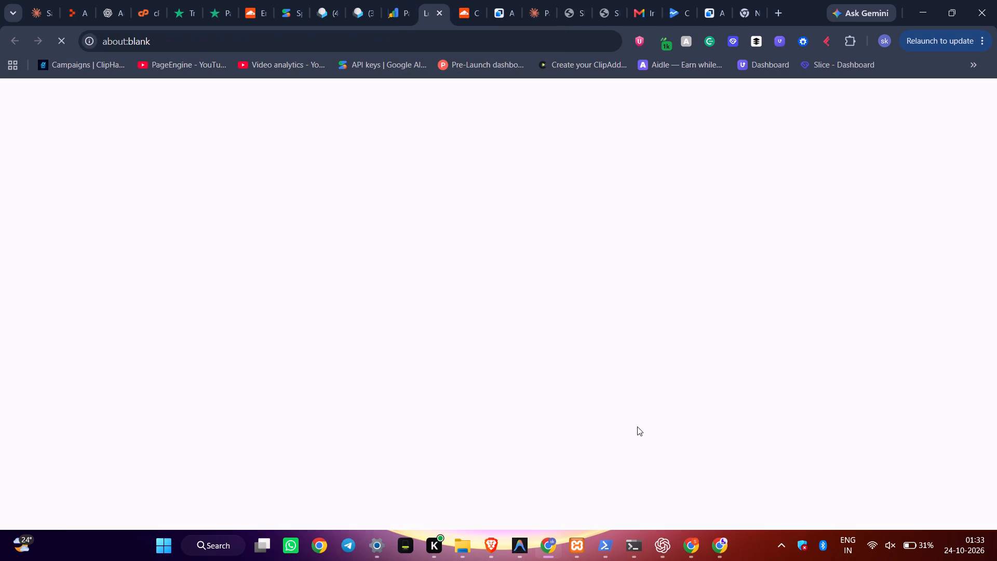
click(435, 9)
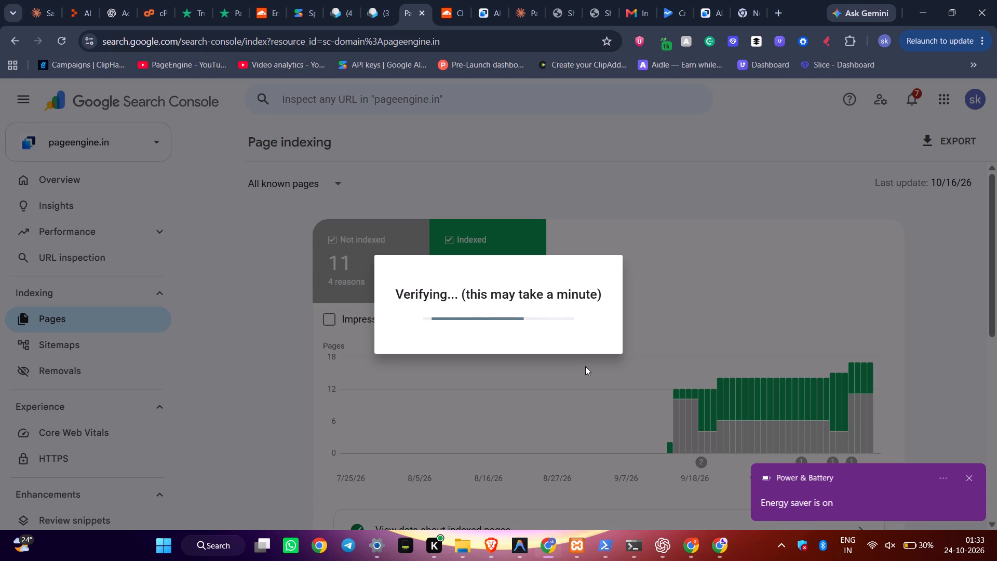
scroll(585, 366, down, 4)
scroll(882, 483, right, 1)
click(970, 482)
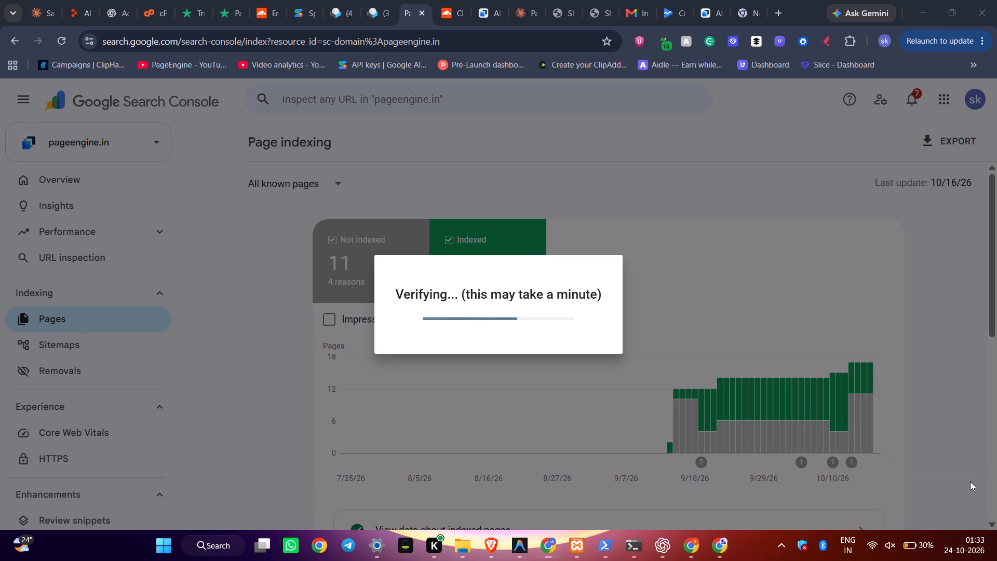
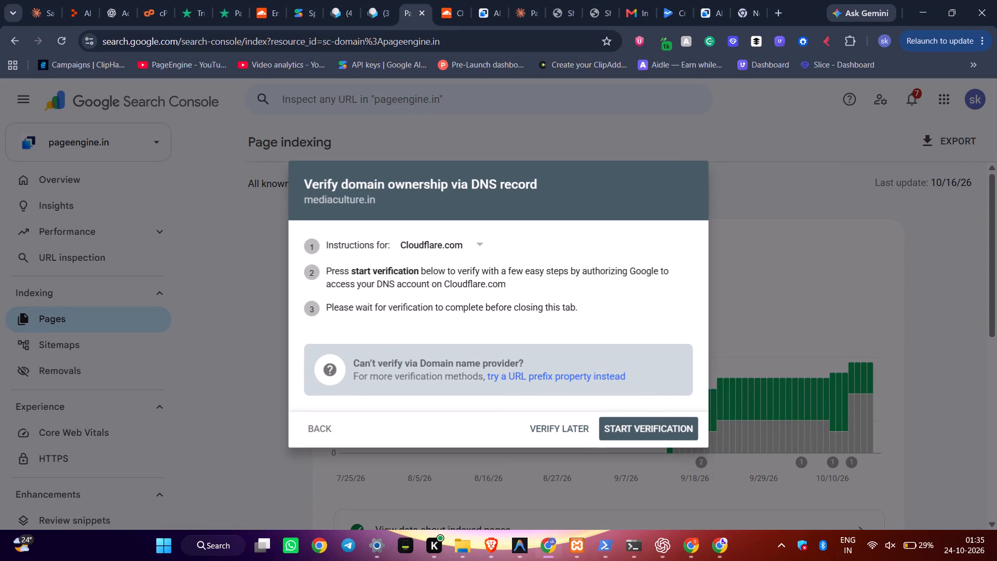
click(452, 249)
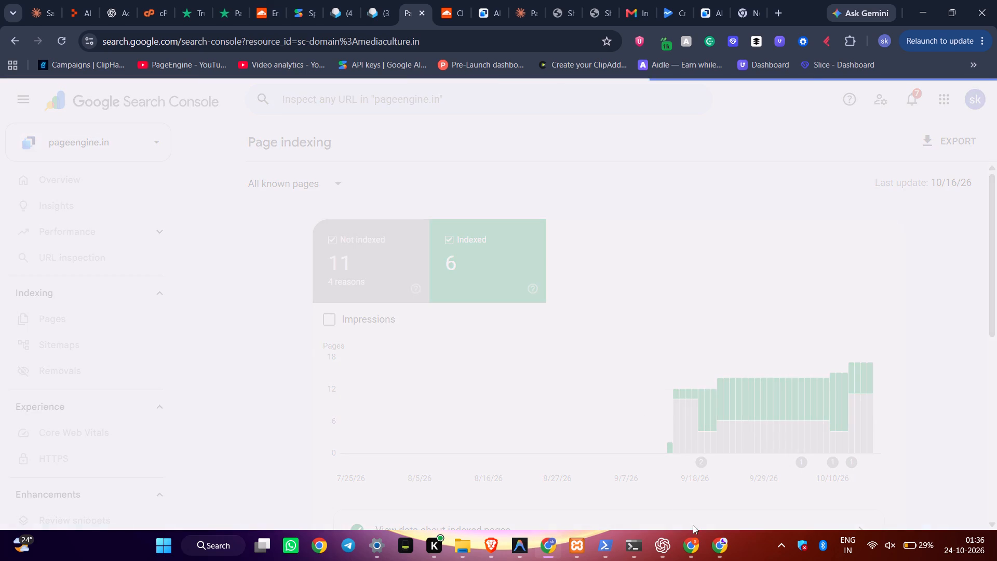
click(694, 546)
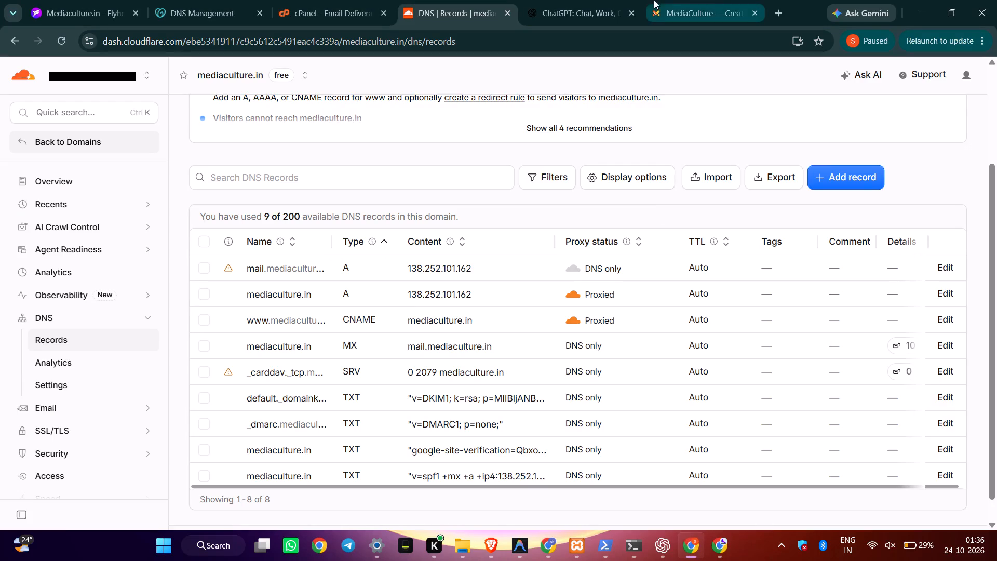
click(687, 0)
click(531, 42)
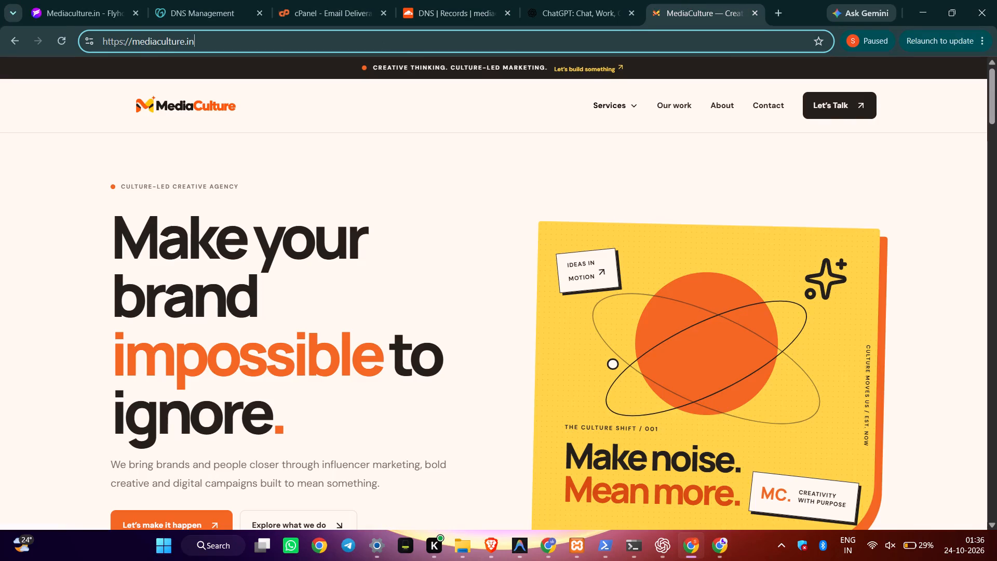
key(ctrl+a)
key(ctrl+c)
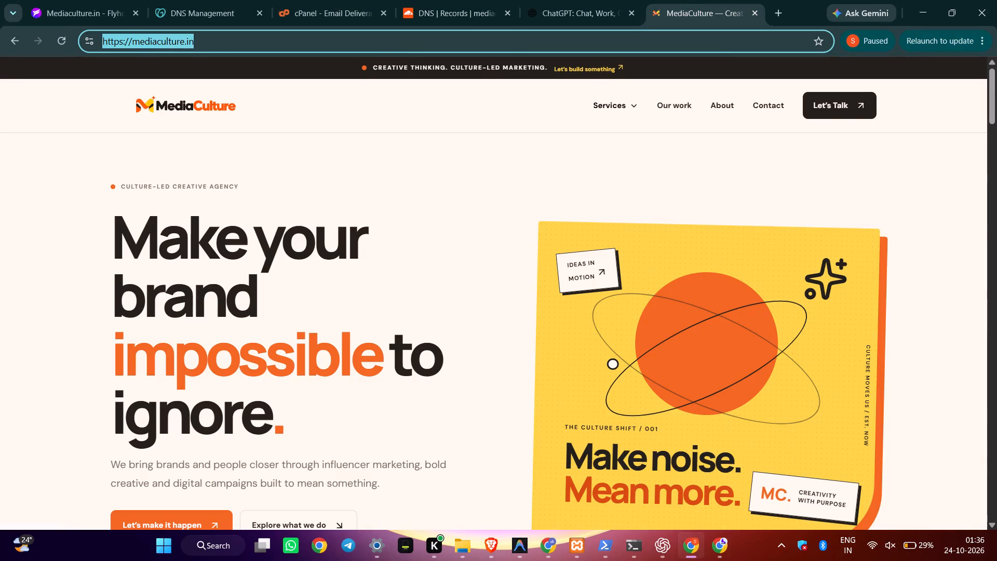
click(546, 560)
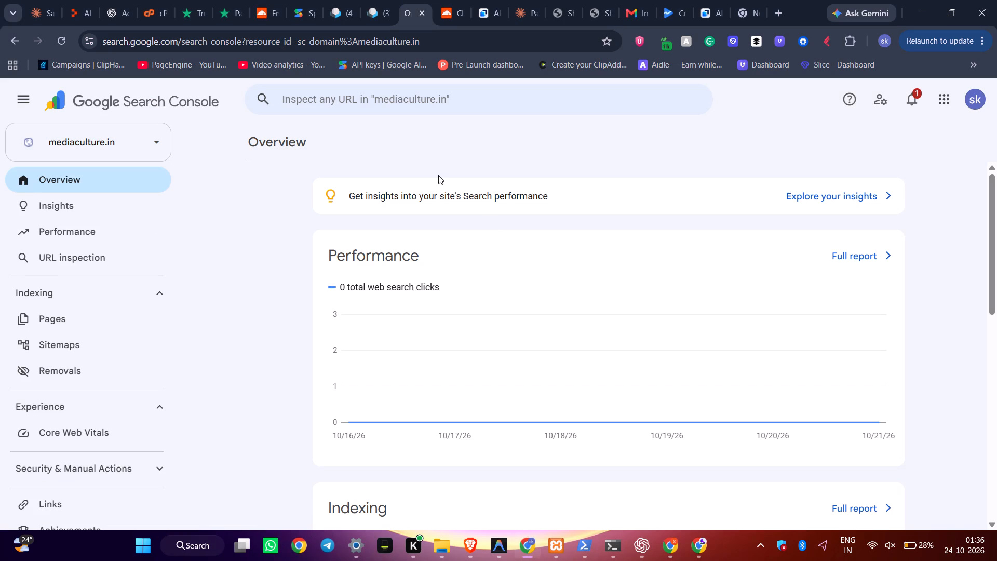
click(348, 108)
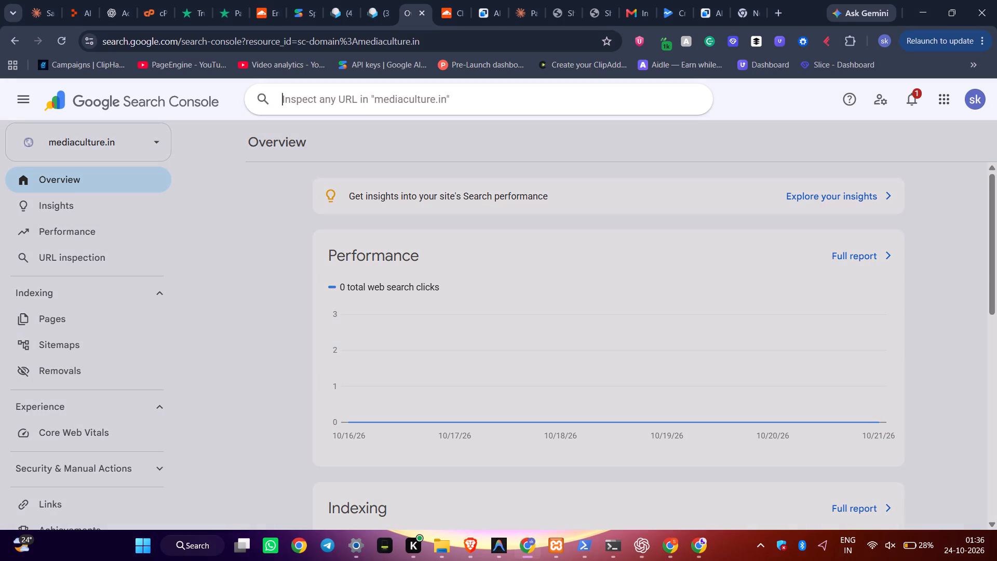
key(ctrl+v)
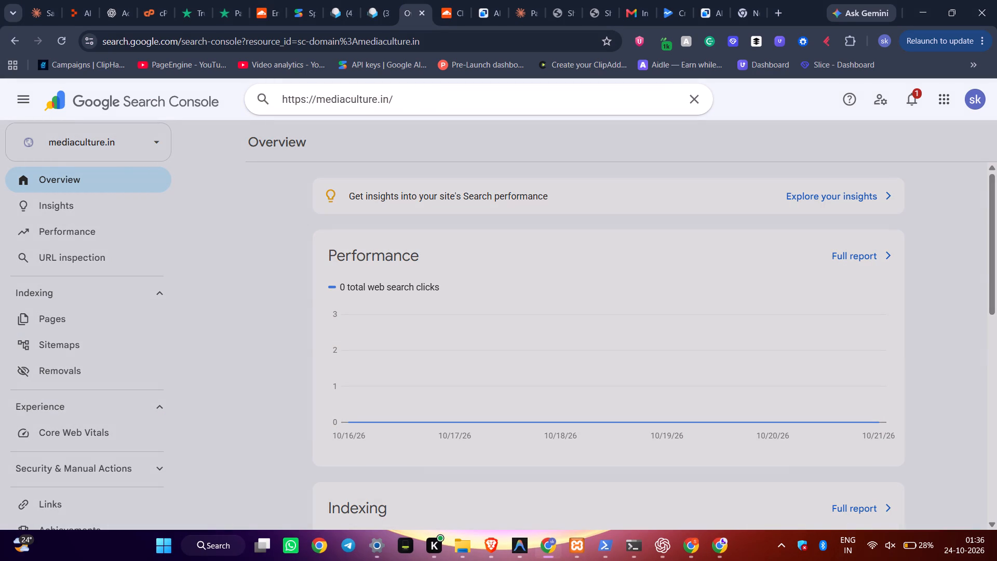
key(Return)
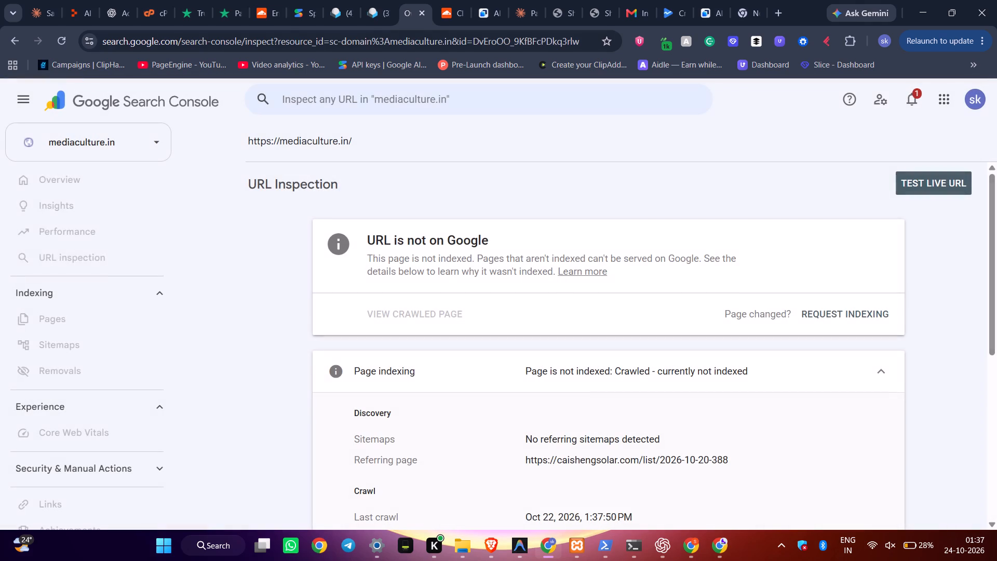
click(842, 315)
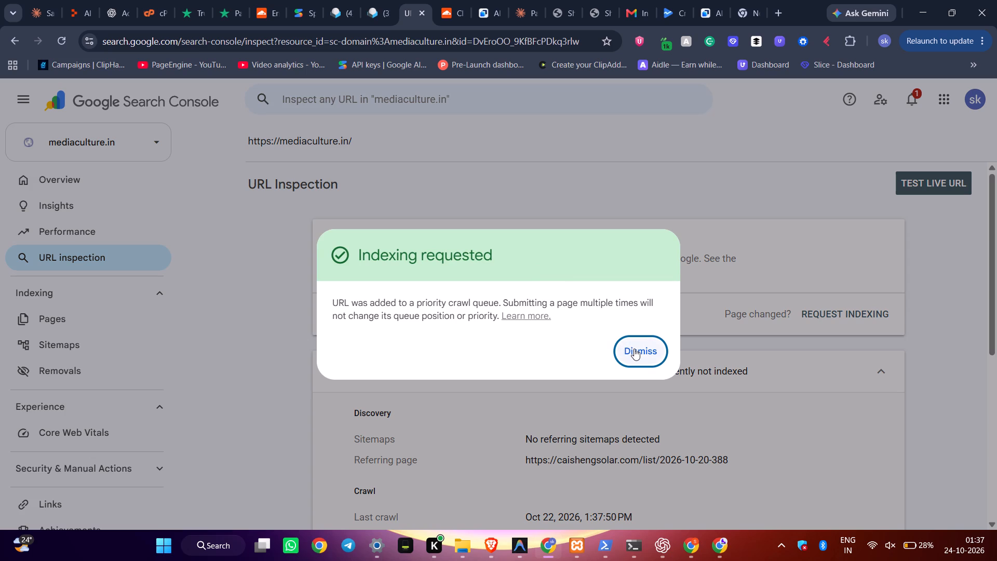
click(634, 349)
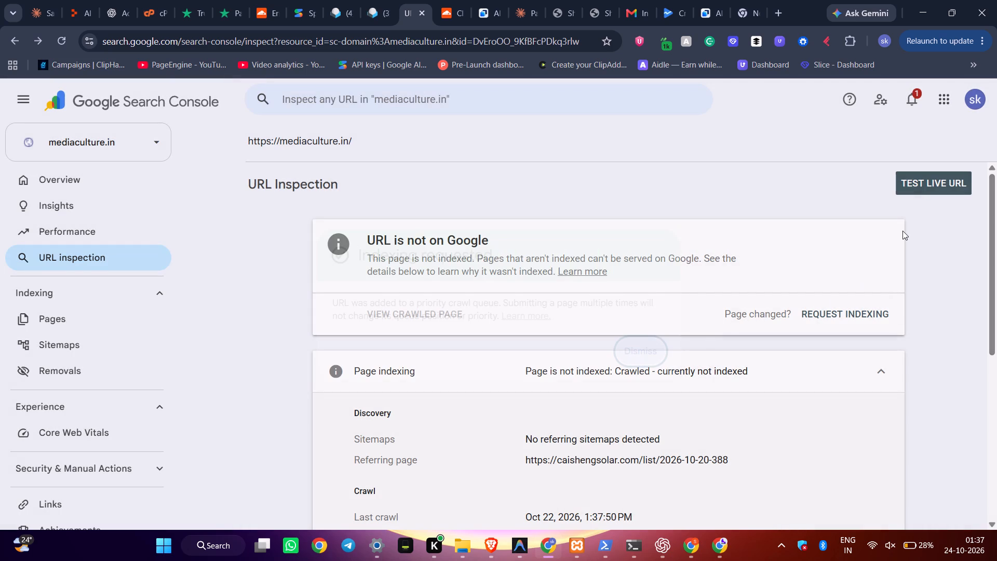
click(920, 176)
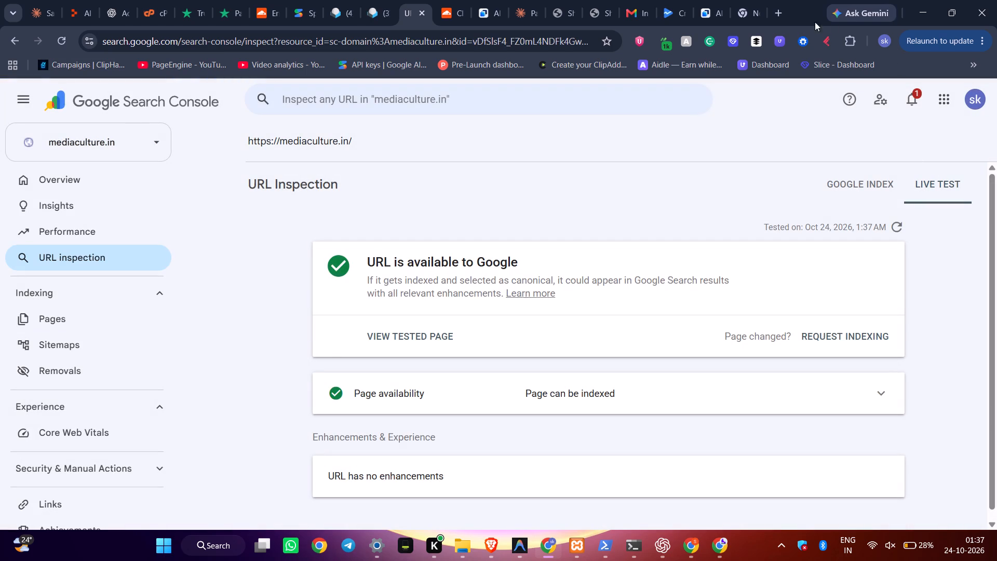
click(748, 13)
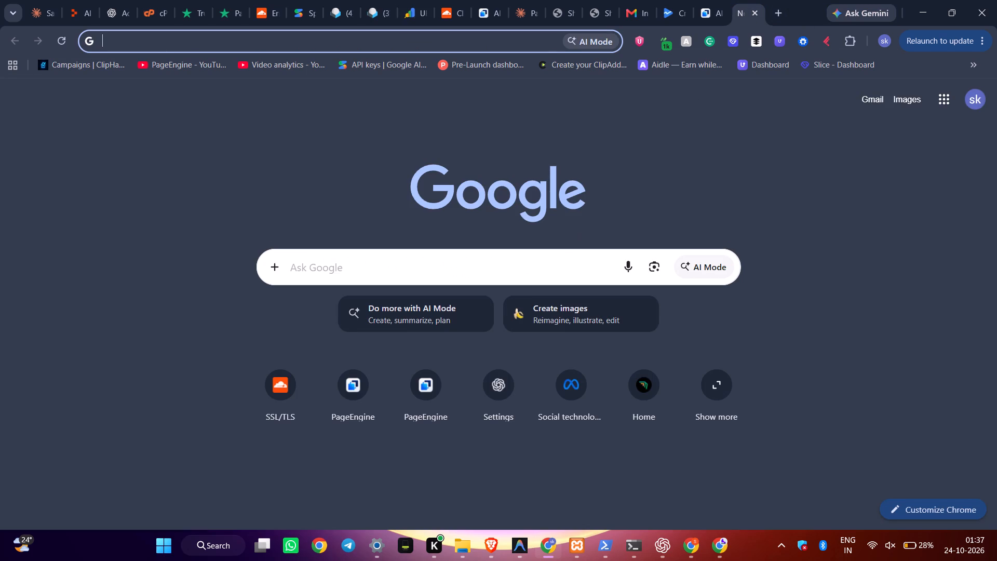
click(529, 271)
key(ctrl+v)
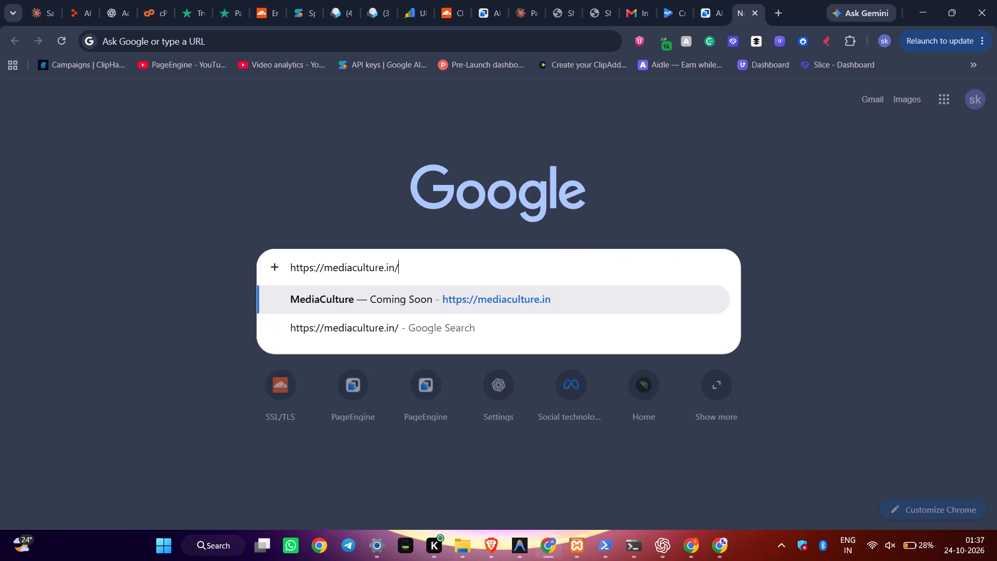
key(Return)
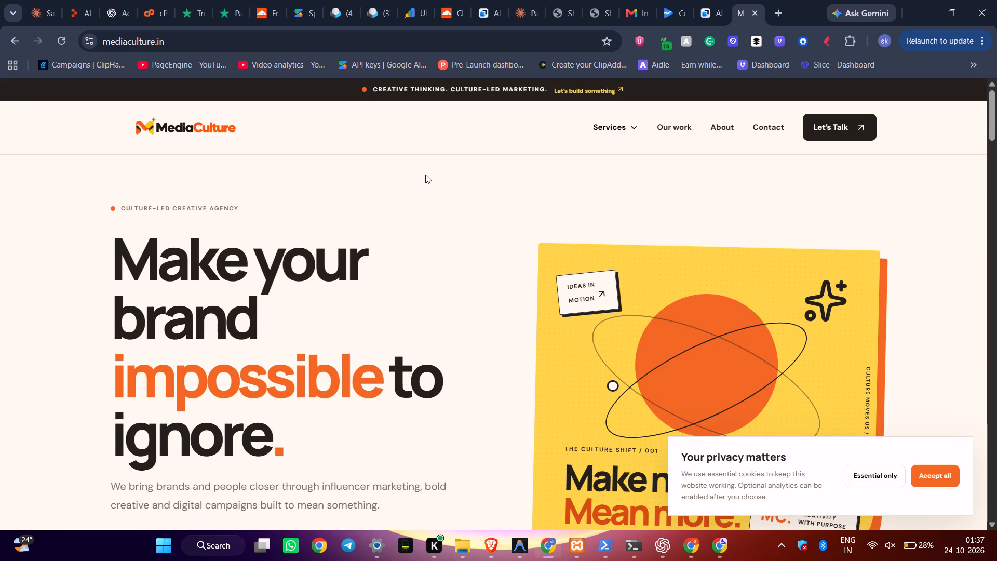
scroll(515, 143, right, 7)
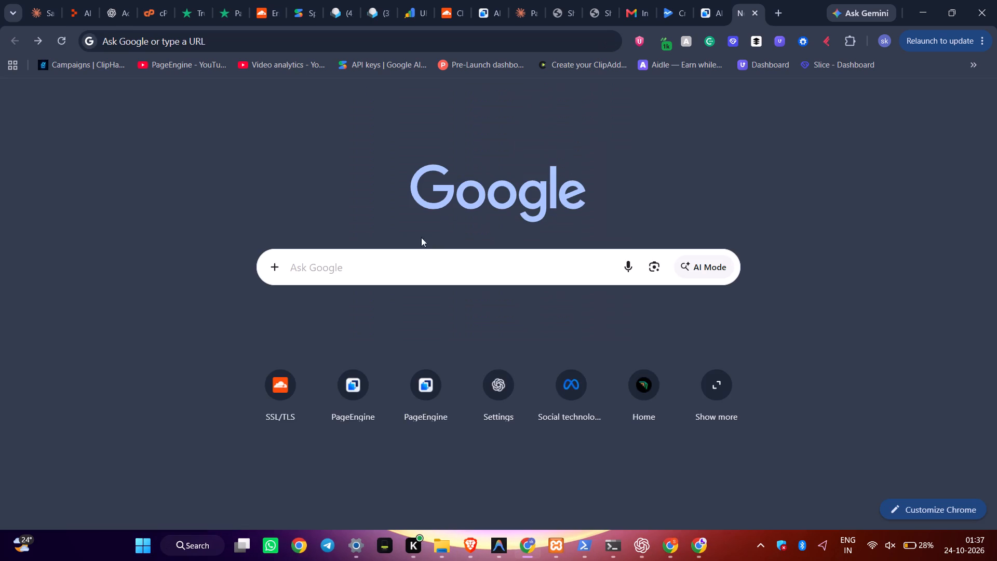
click(383, 273)
text(dd)
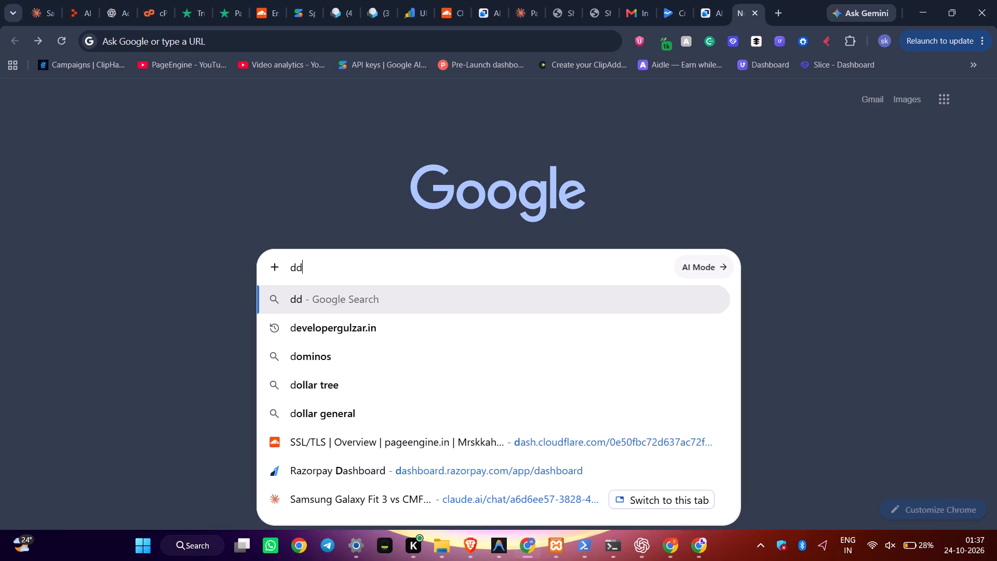
key(Return)
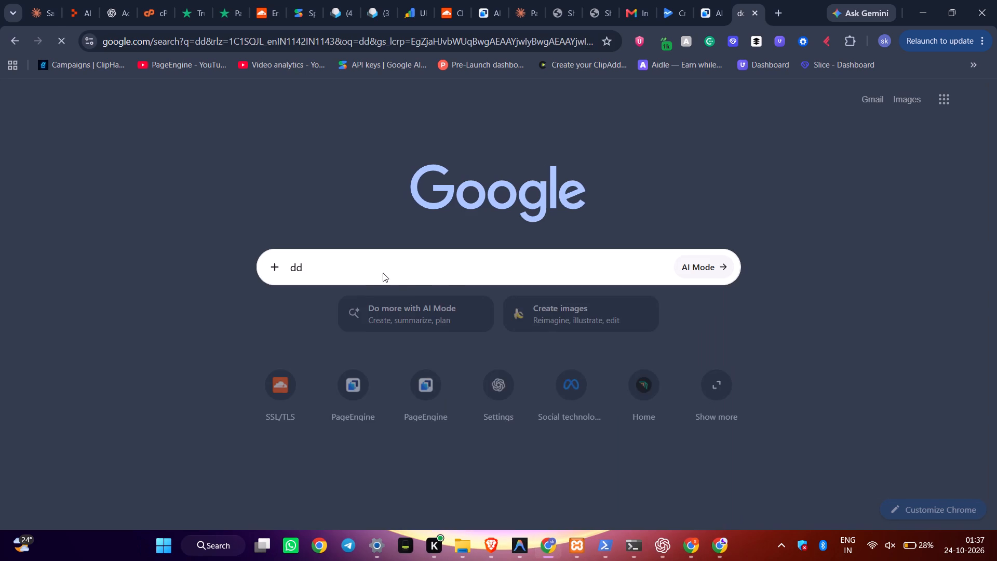
click(229, 112)
key(ctrl+a)
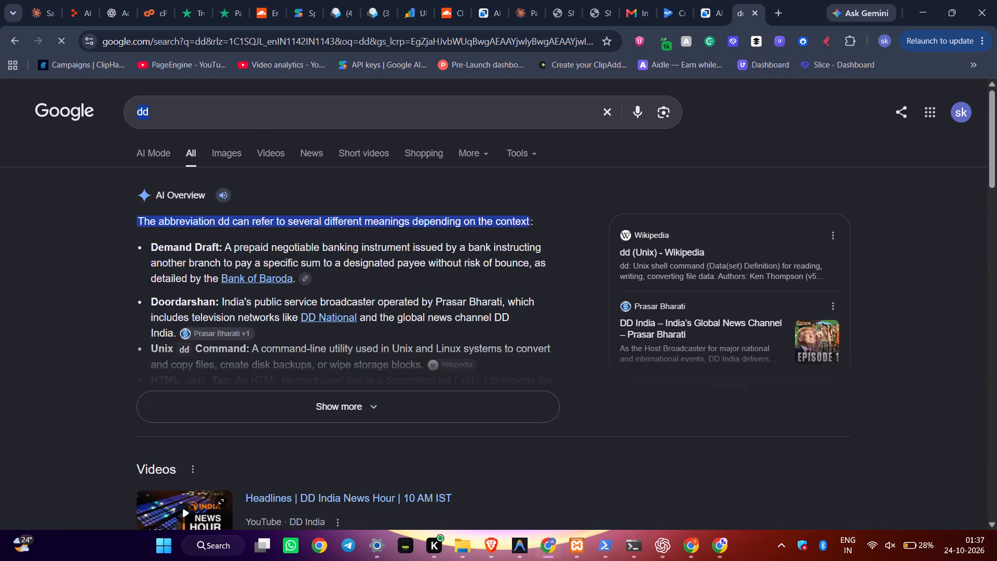
key(ctrl+v)
key(Return)
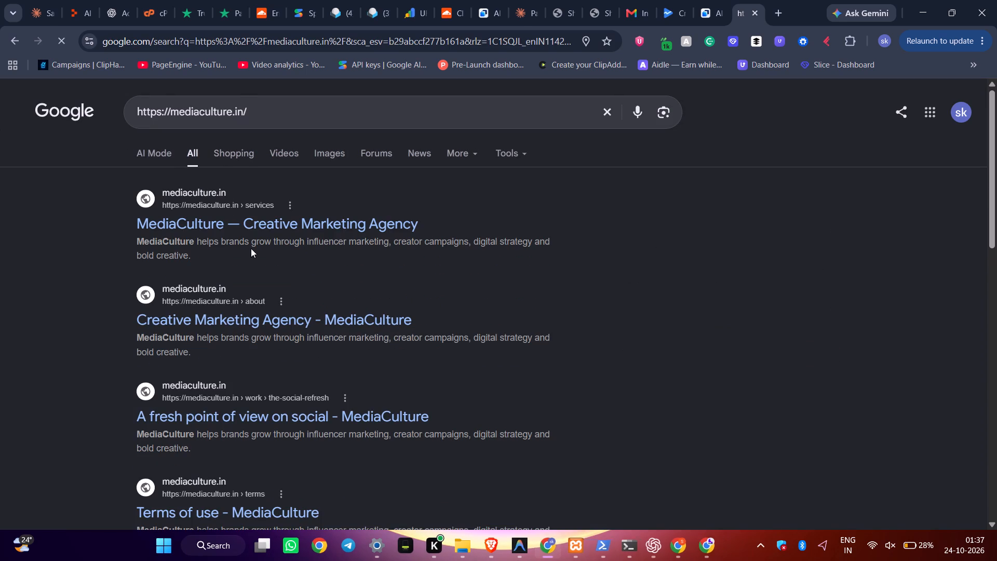
scroll(430, 292, down, 2)
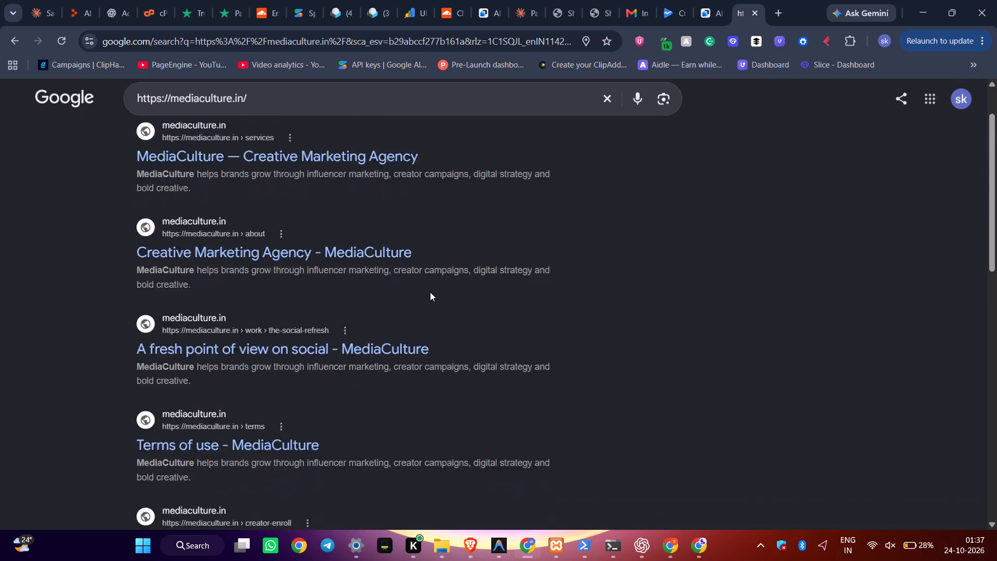
scroll(430, 292, down, 2)
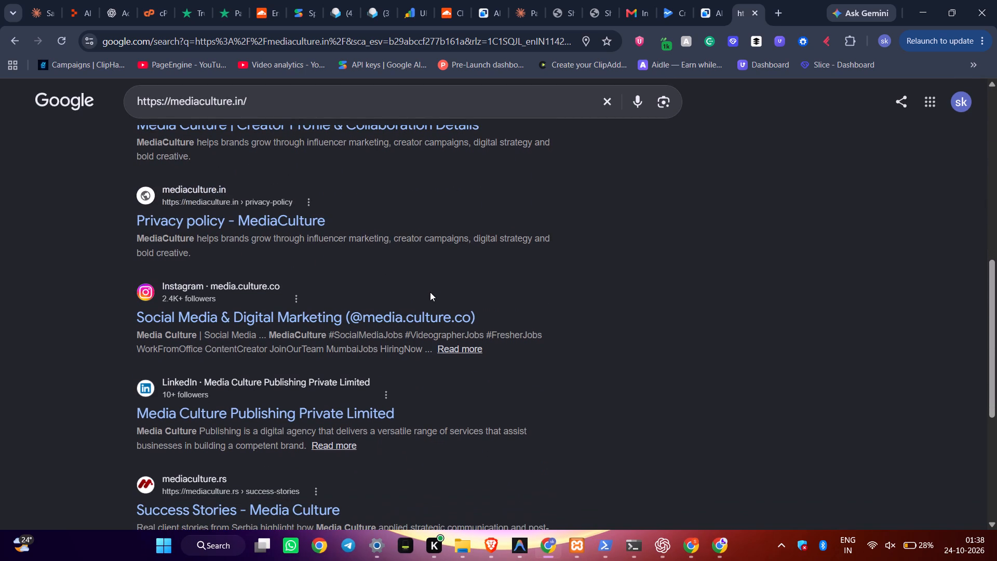
scroll(430, 292, up, 4)
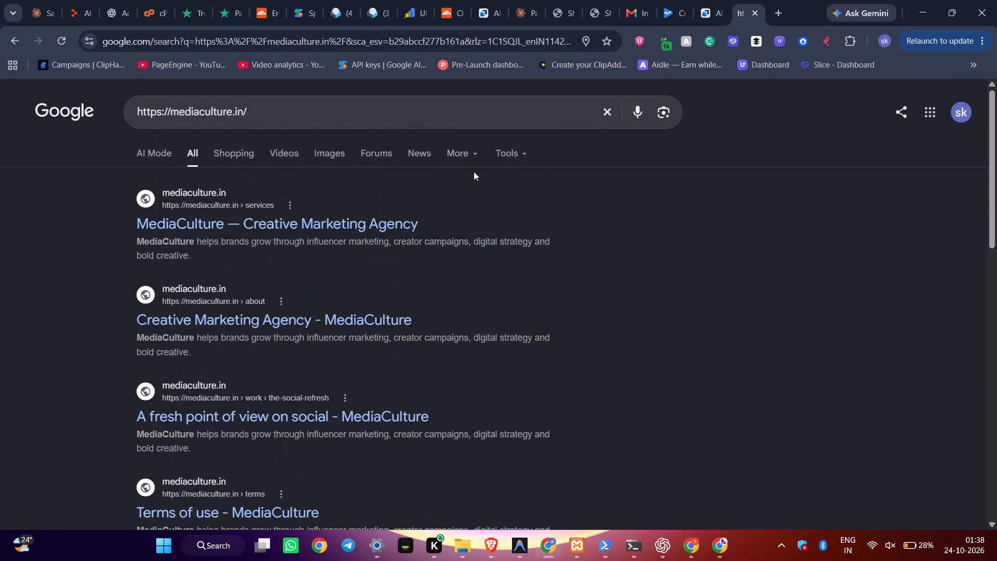
Search Google for mediaculture and look through the results for the site's listings.
click(608, 113)
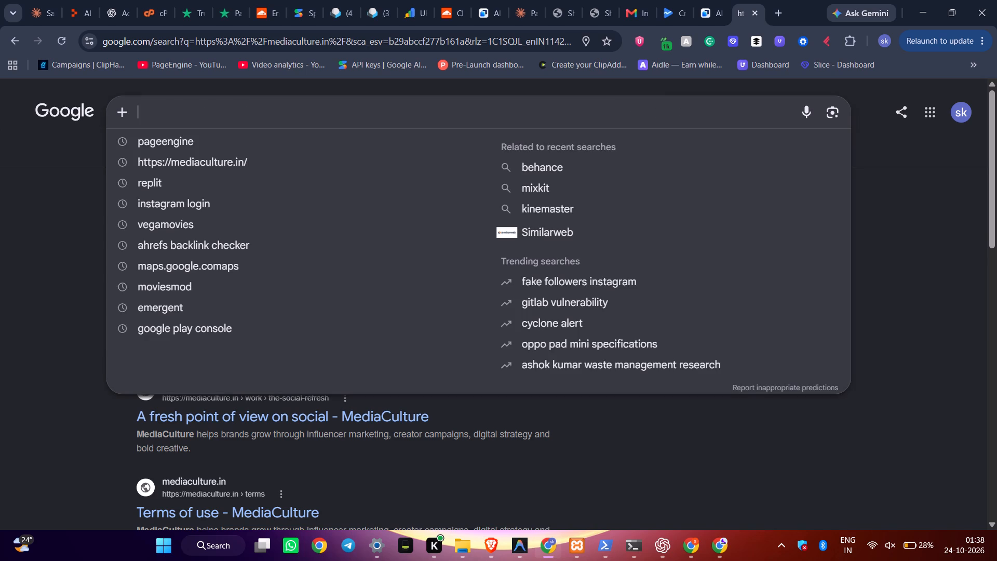
click(453, 112)
text(mediaculture)
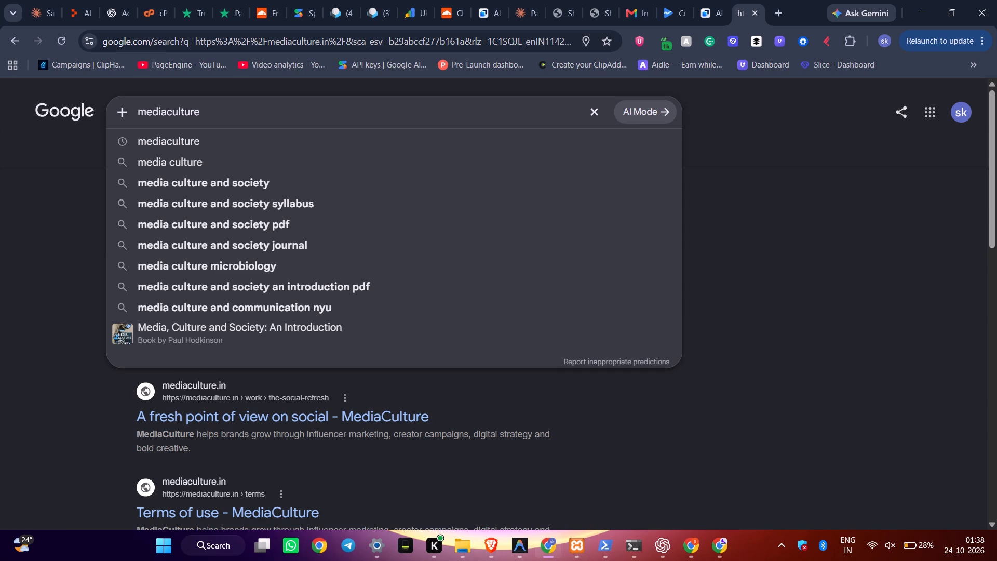
key(Return)
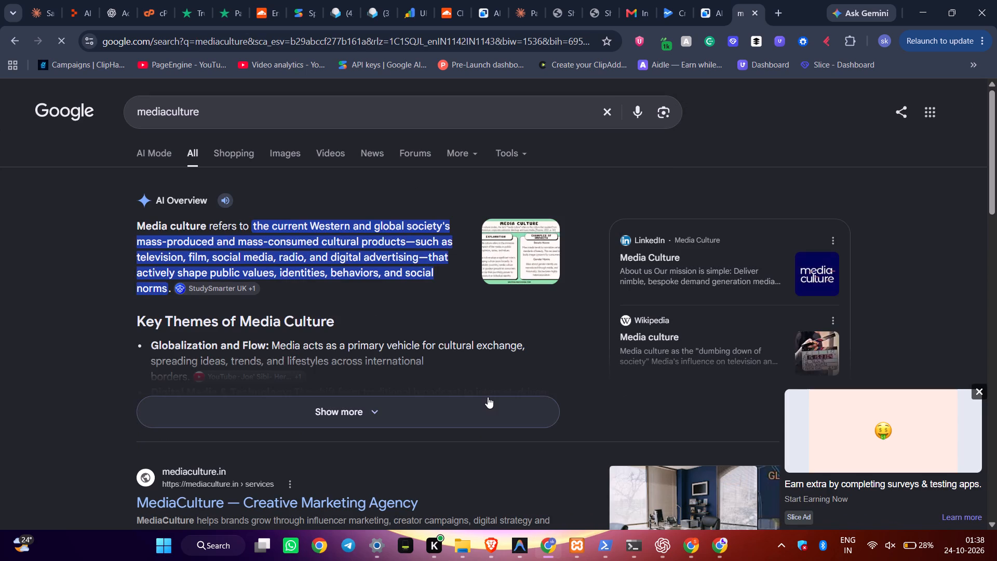
scroll(488, 397, down, 3)
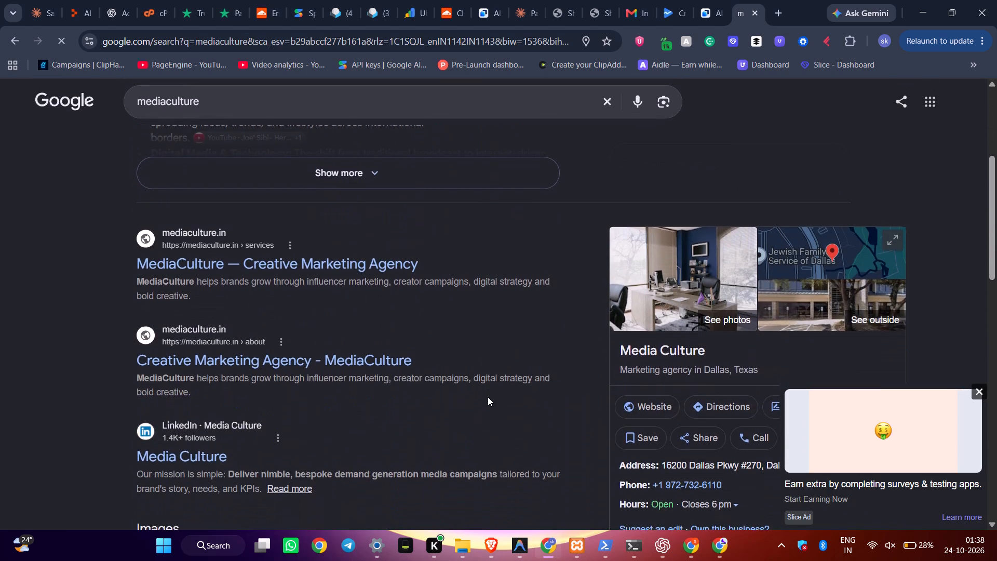
scroll(488, 397, down, 1)
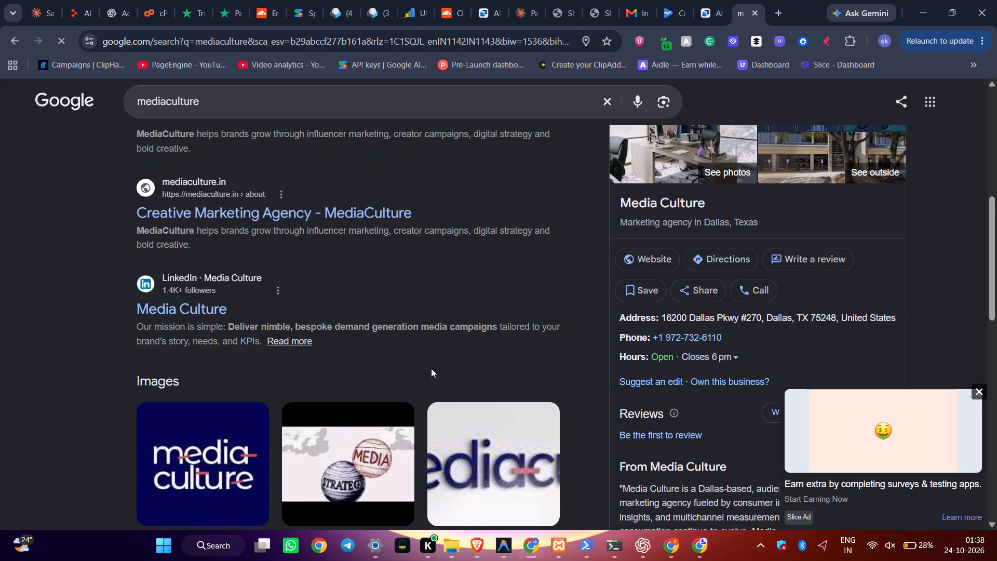
scroll(301, 320, up, 1)
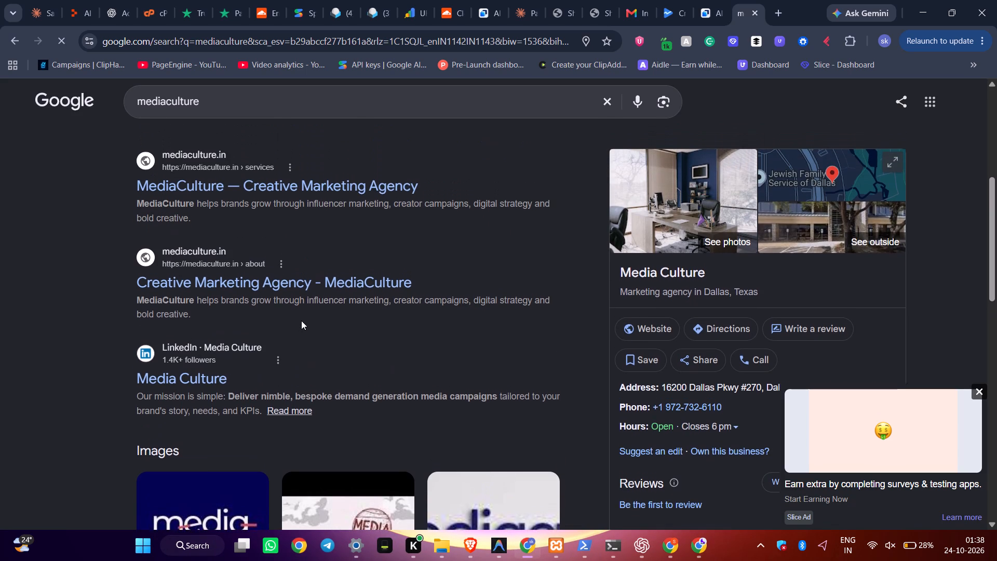
scroll(301, 320, up, 1)
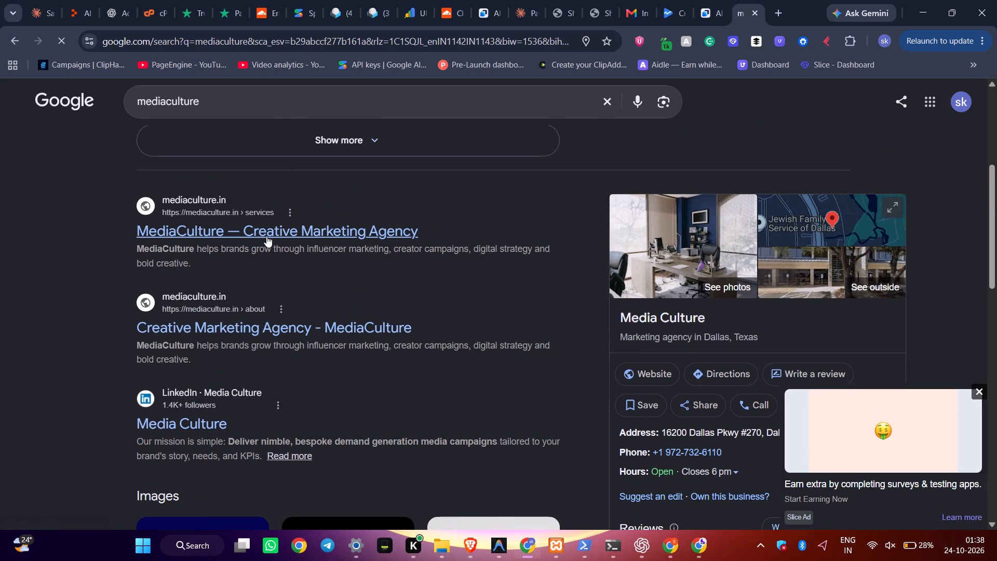
click(266, 236)
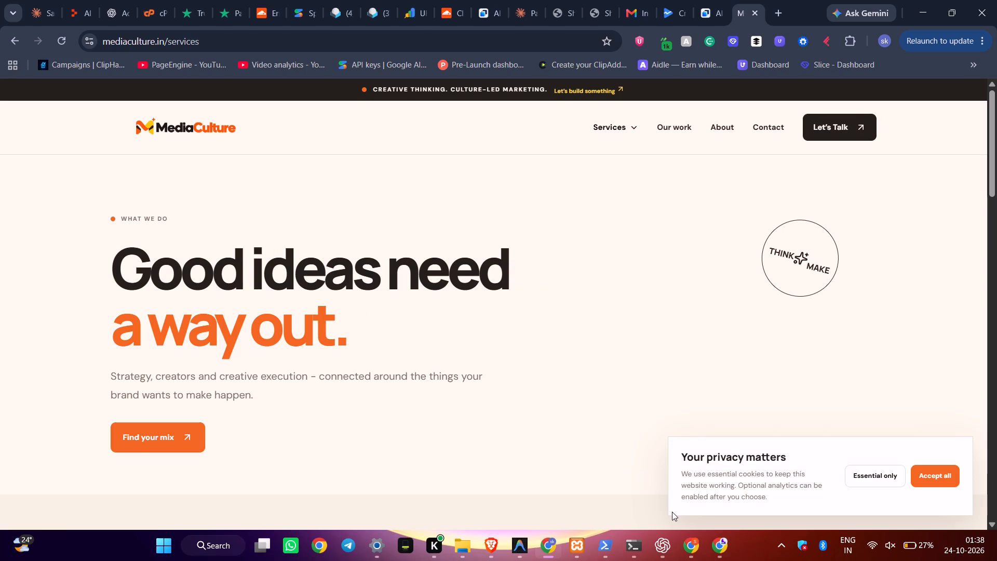
click(432, 41)
key(ctrl+c)
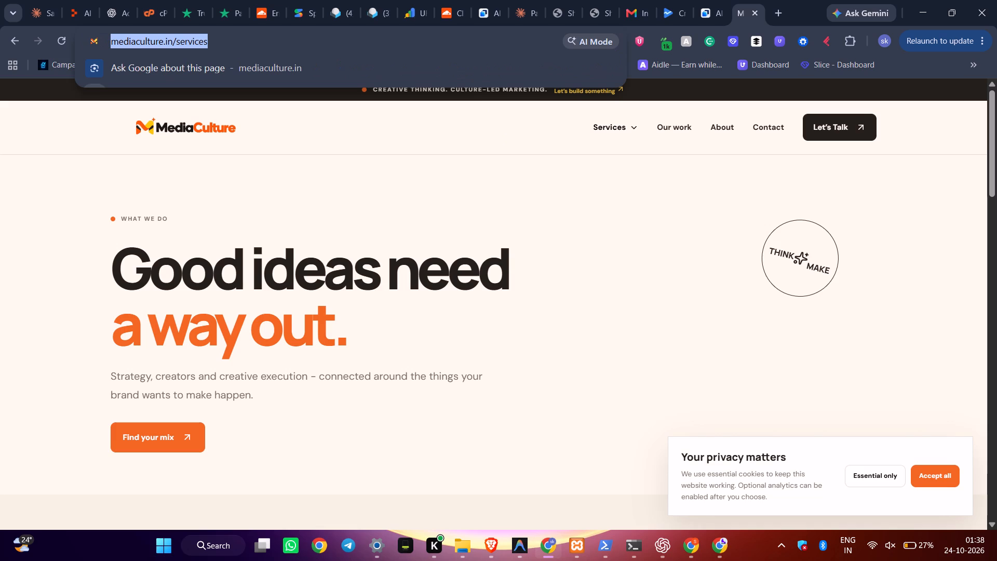
click(690, 541)
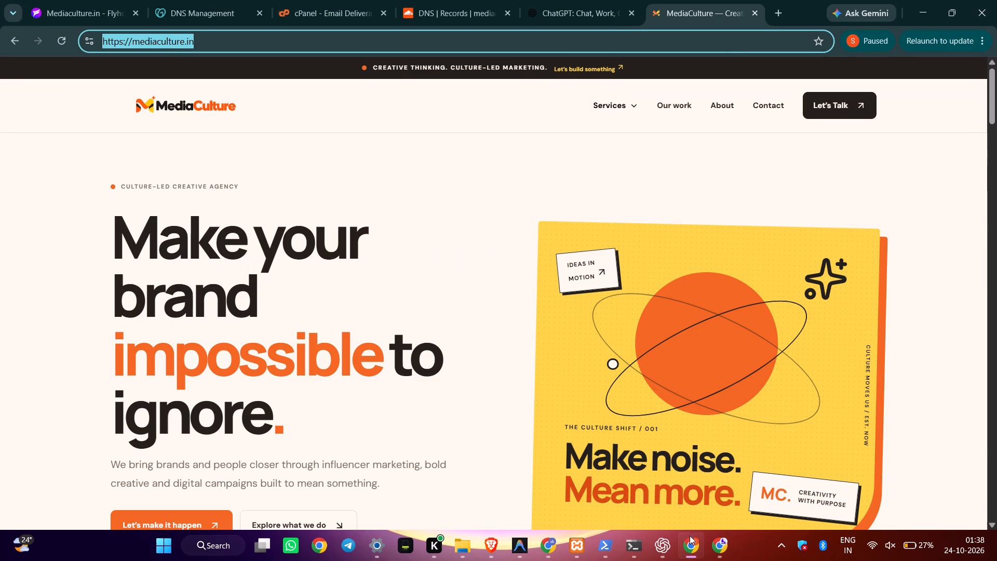
click(544, 540)
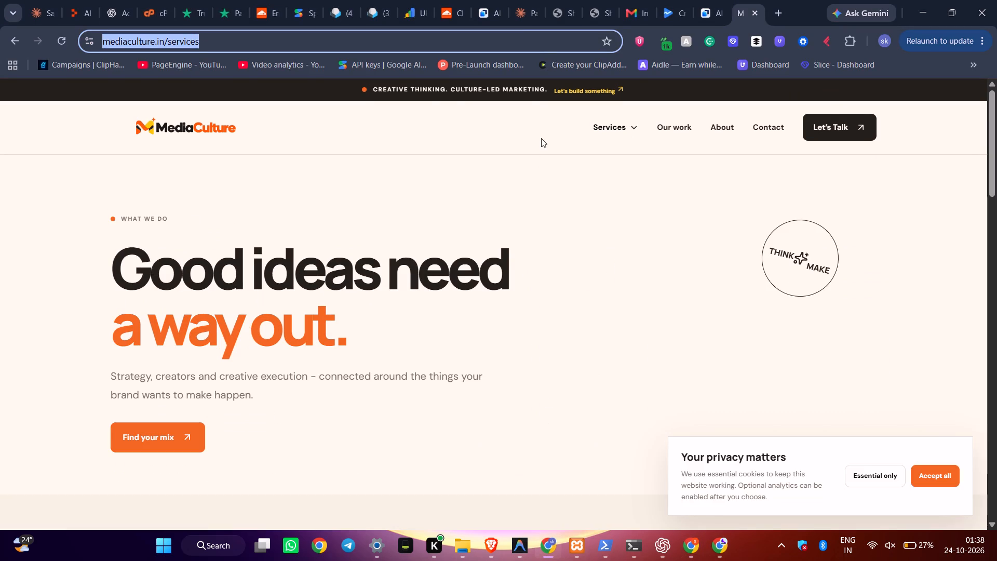
click(413, 16)
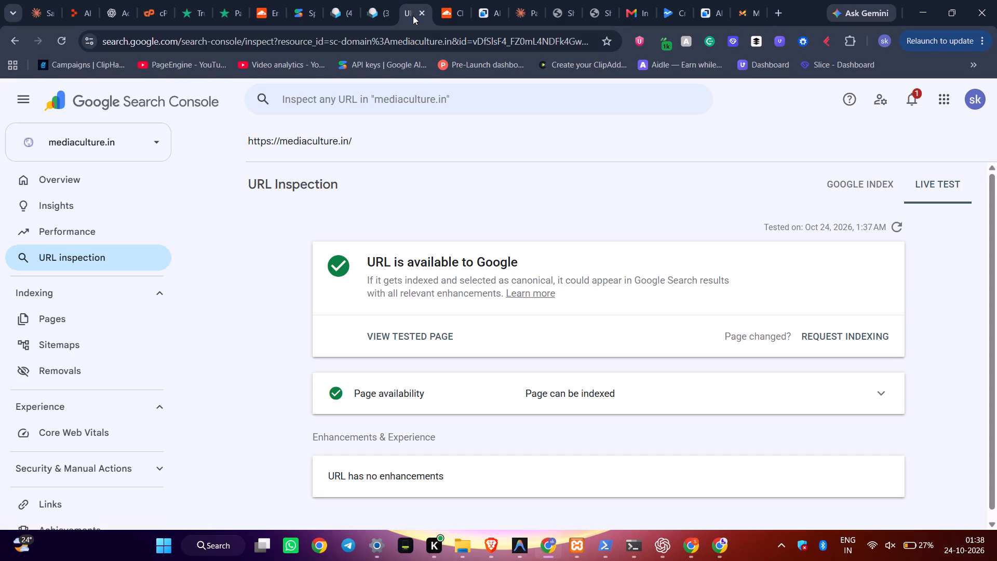
click(419, 104)
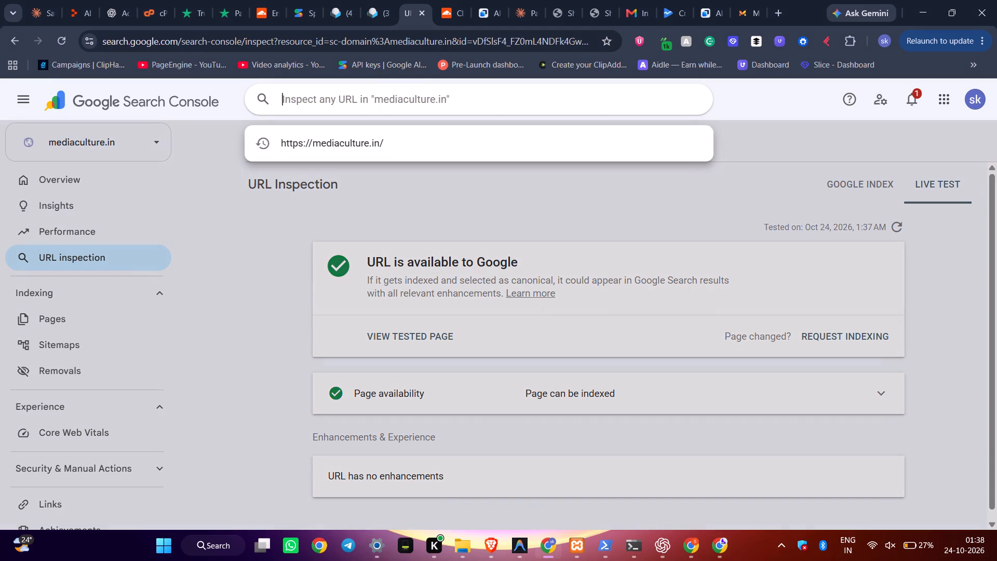
key(ctrl+v)
key(Return)
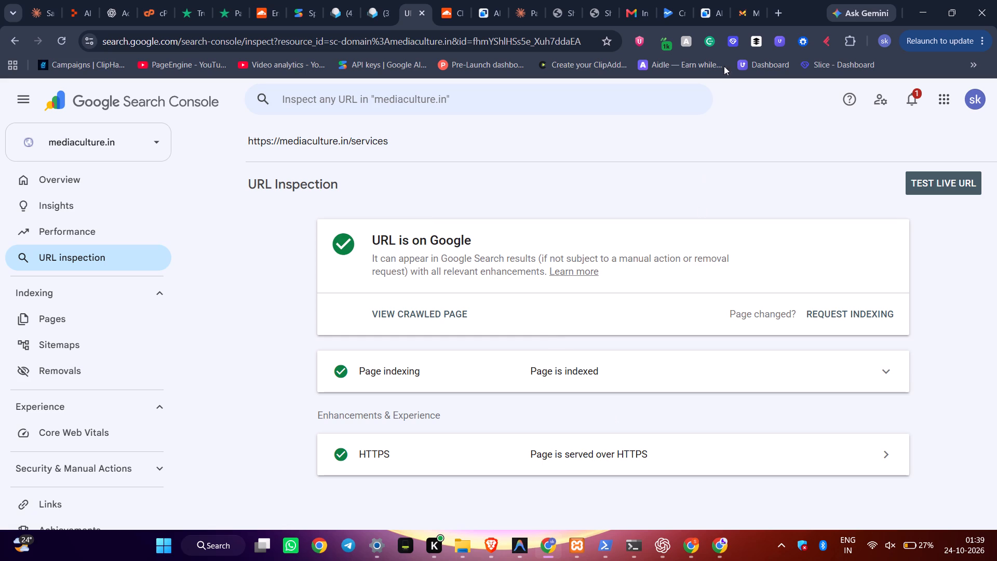
Back on the live services page, look through it down to the footer and accept all cookies.
click(742, 16)
scroll(545, 289, down, 3)
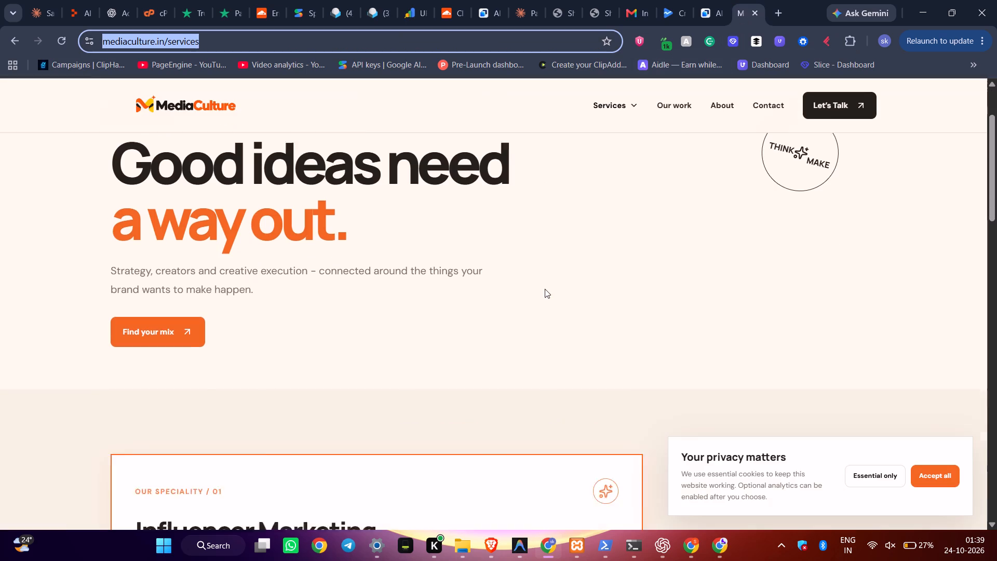
scroll(545, 289, down, 6)
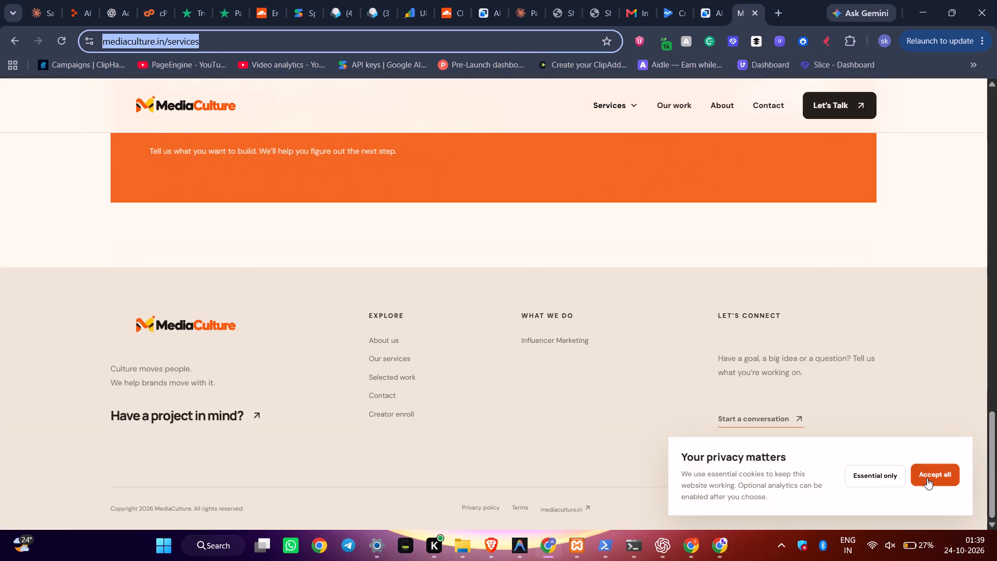
click(927, 478)
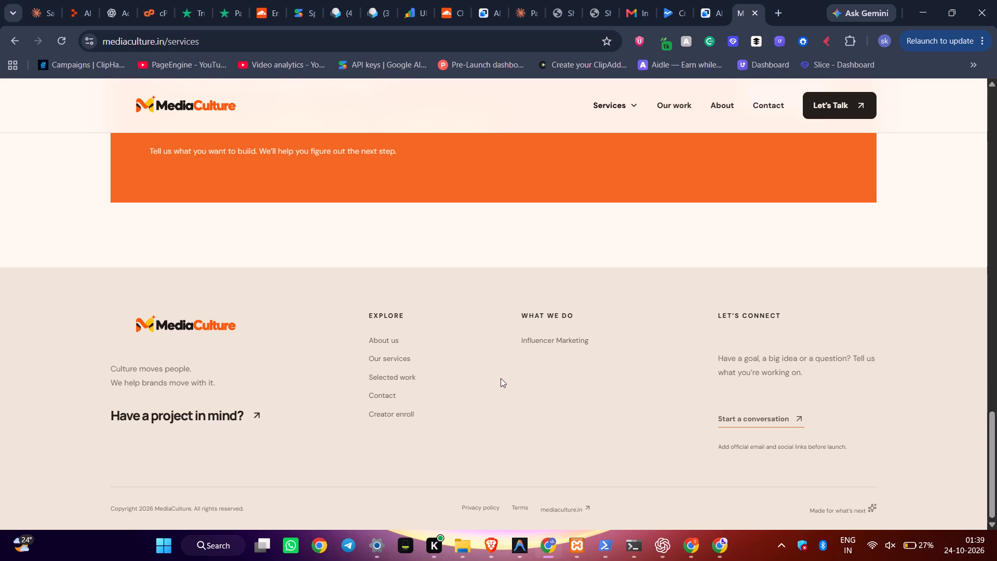
click(401, 416)
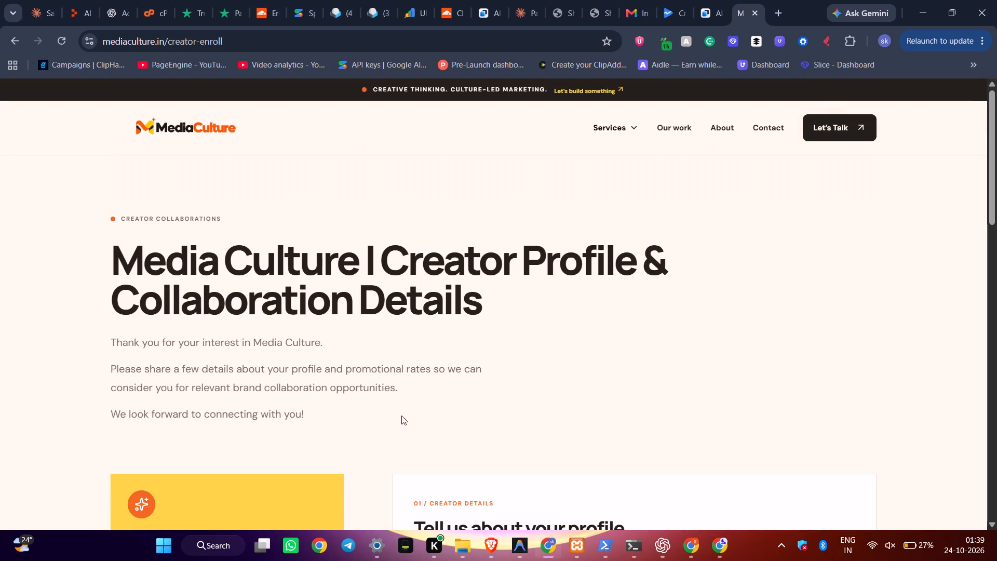
click(276, 43)
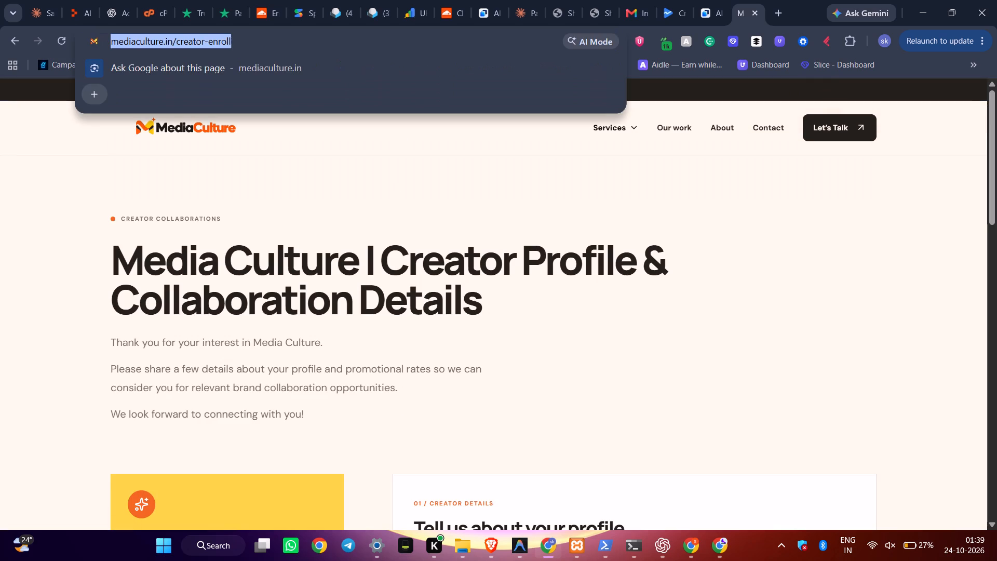
key(ctrl+c)
click(412, 17)
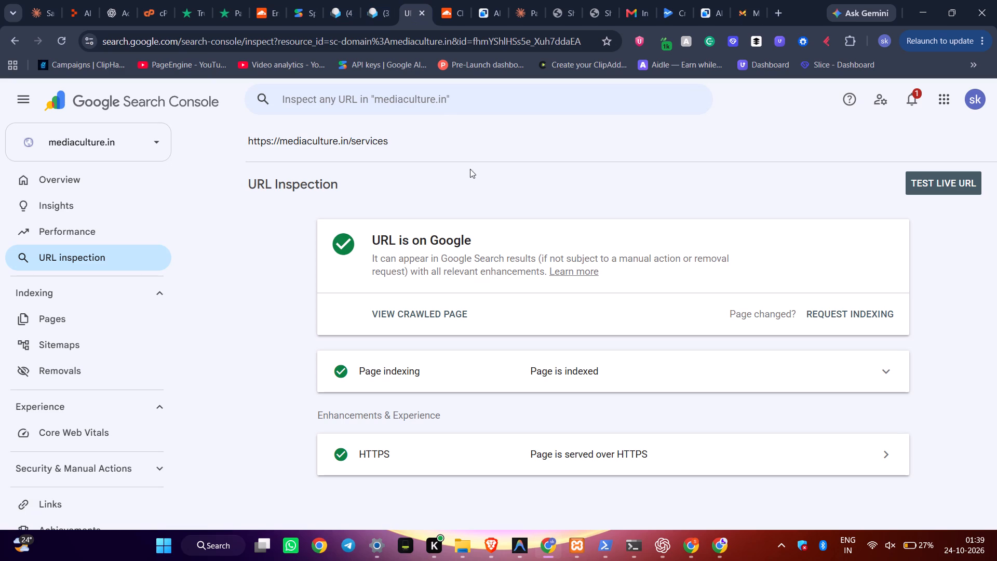
click(422, 104)
key(ctrl+v)
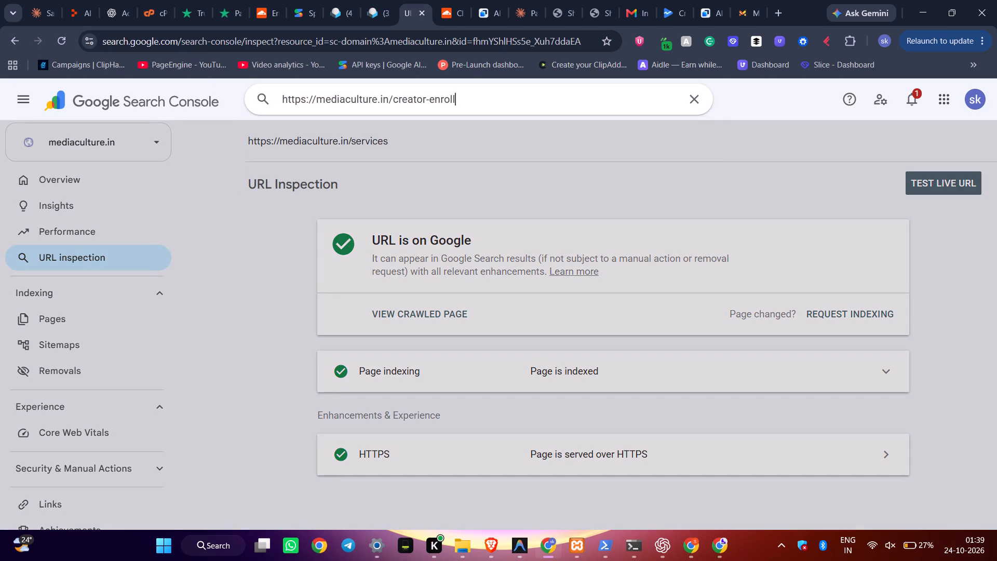
key(Return)
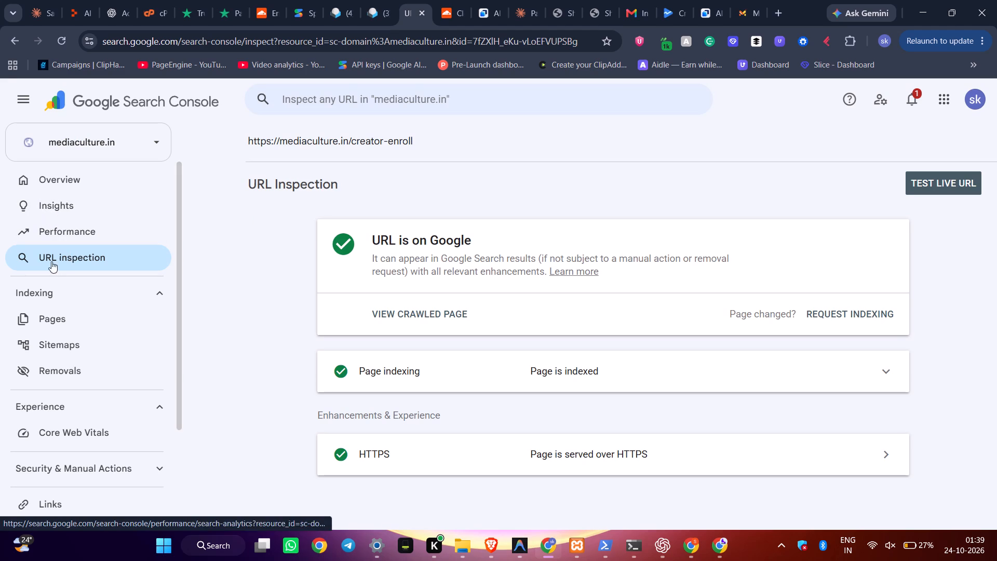
Check the Page indexing, Insights and Overview reports of the mediaculture.in property.
click(56, 319)
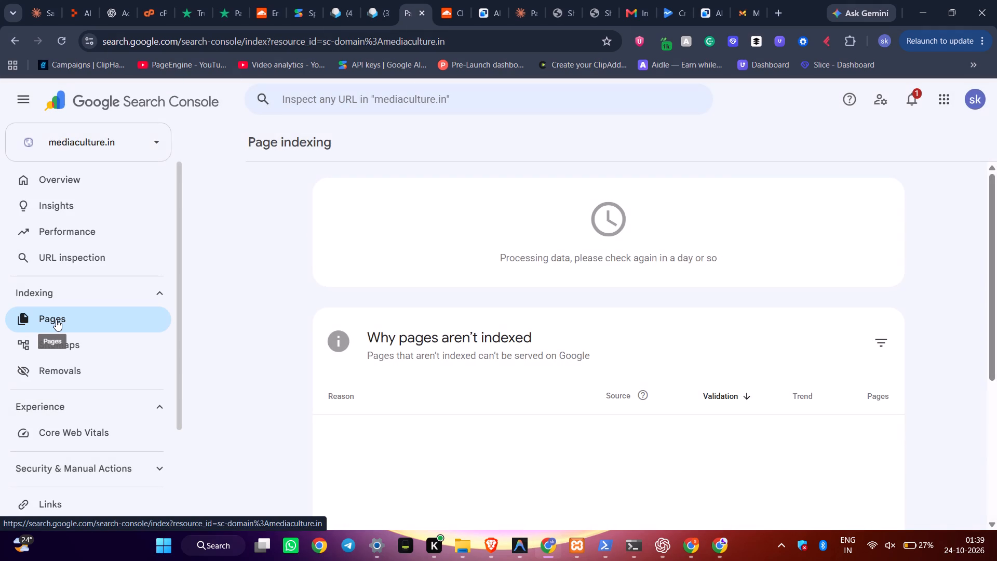
click(58, 202)
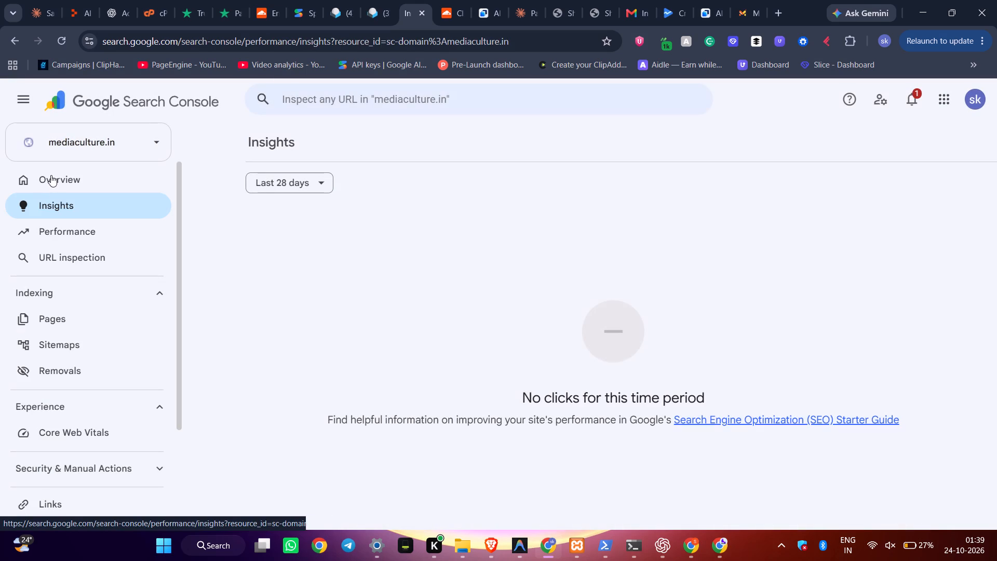
click(50, 174)
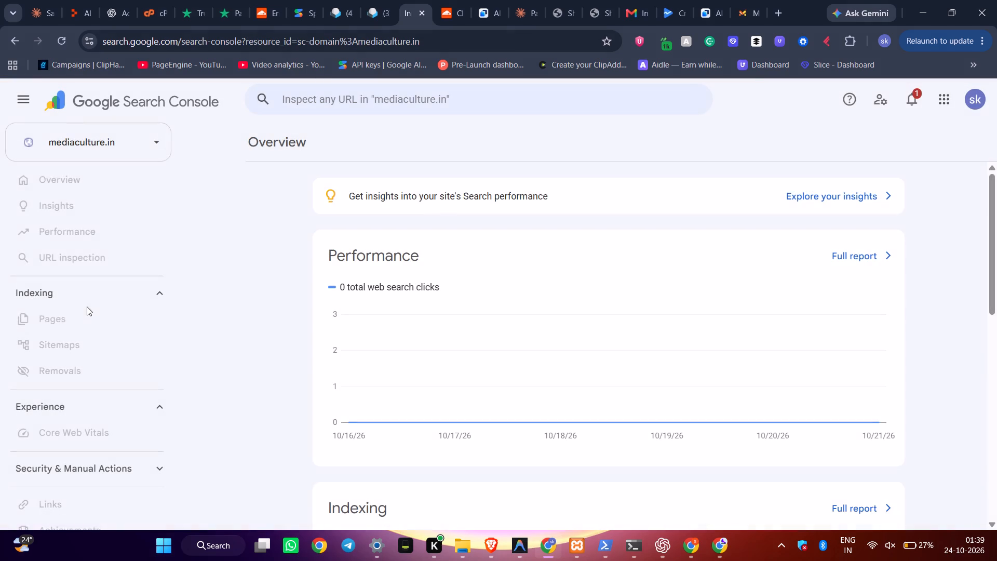
Open the Sitemaps report of the mediaculture.in property.
click(72, 342)
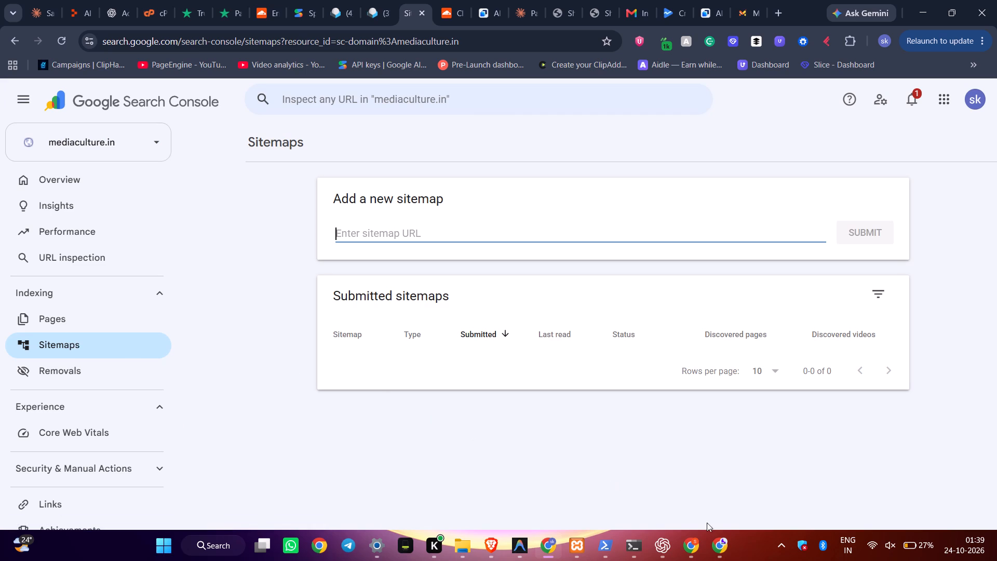
click(690, 553)
scroll(681, 387, down, 3)
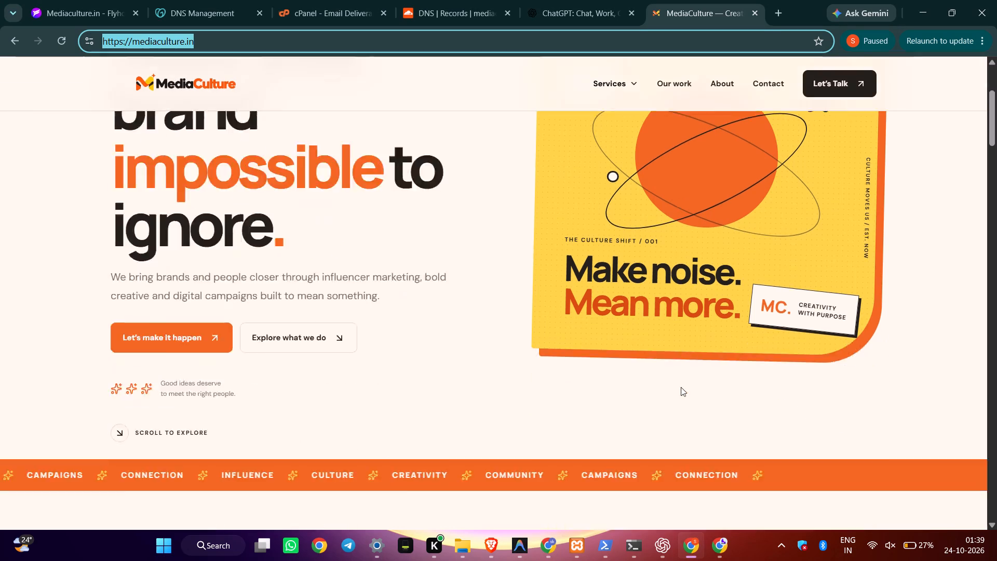
Go down the MediaCulture homepage to its footer and open the Contact page from there.
scroll(681, 387, down, 9)
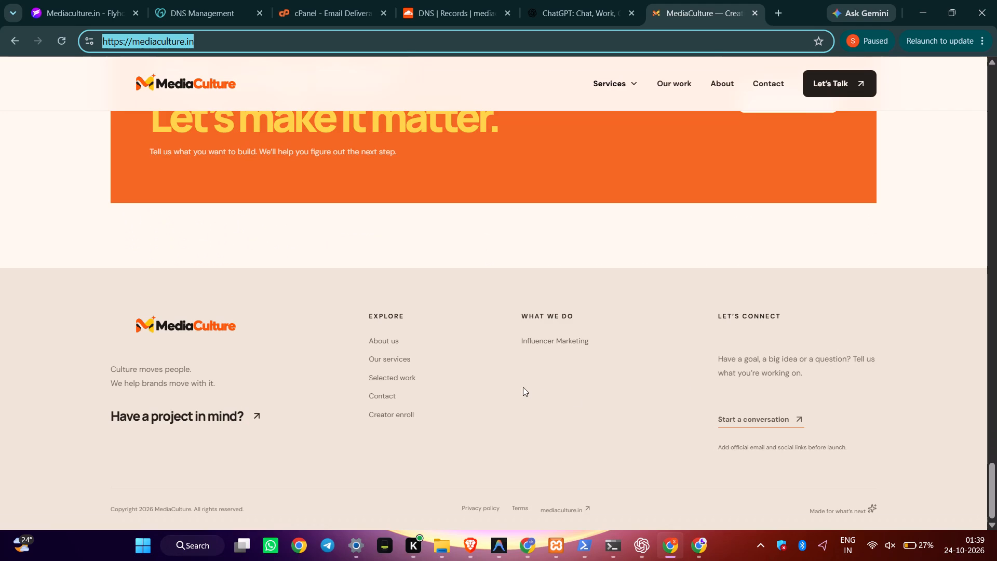
click(393, 396)
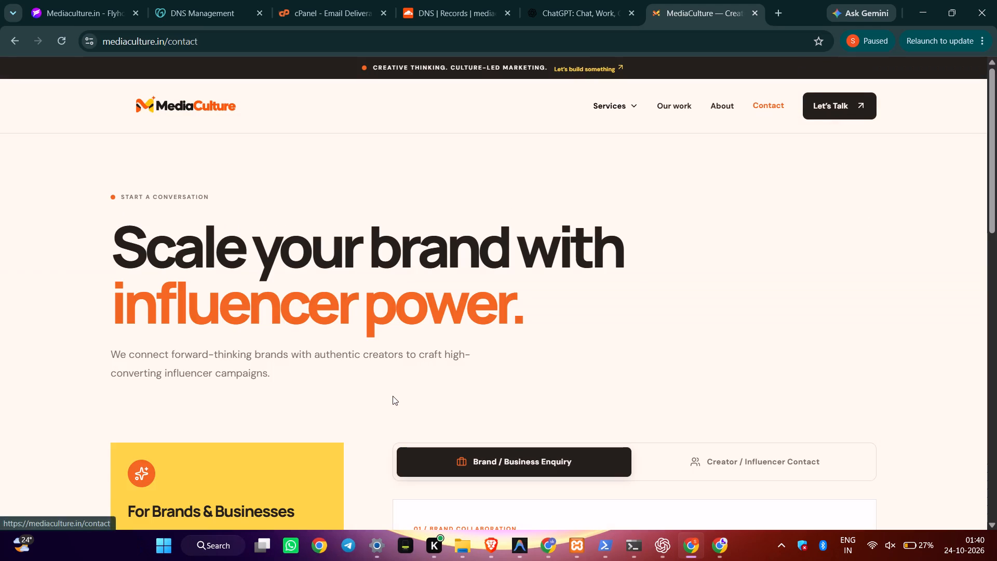
Examine the contact page, switching between the Brand / Business Enquiry and Creator / Influencer Contact forms.
scroll(457, 363, down, 2)
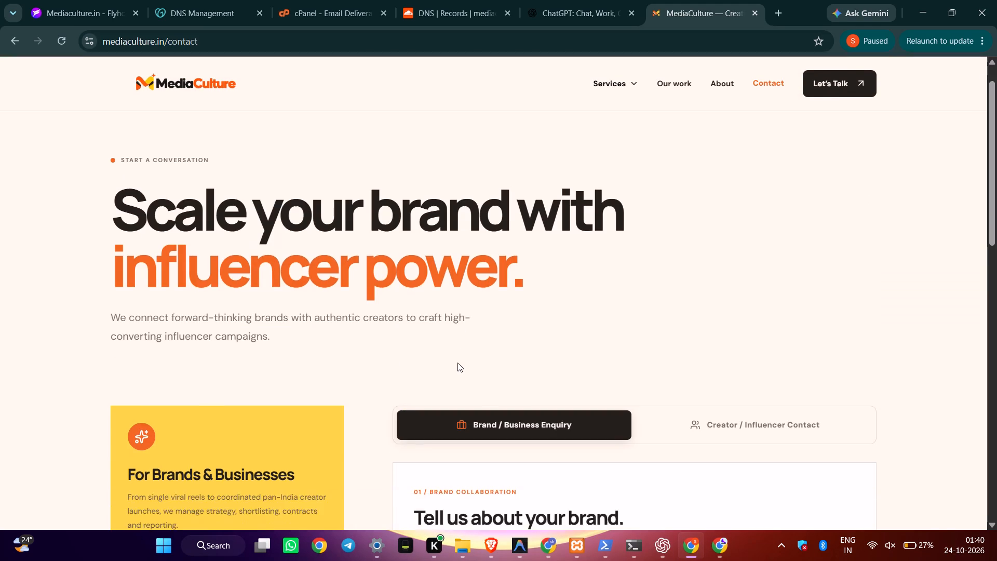
scroll(457, 363, down, 1)
scroll(457, 363, up, 2)
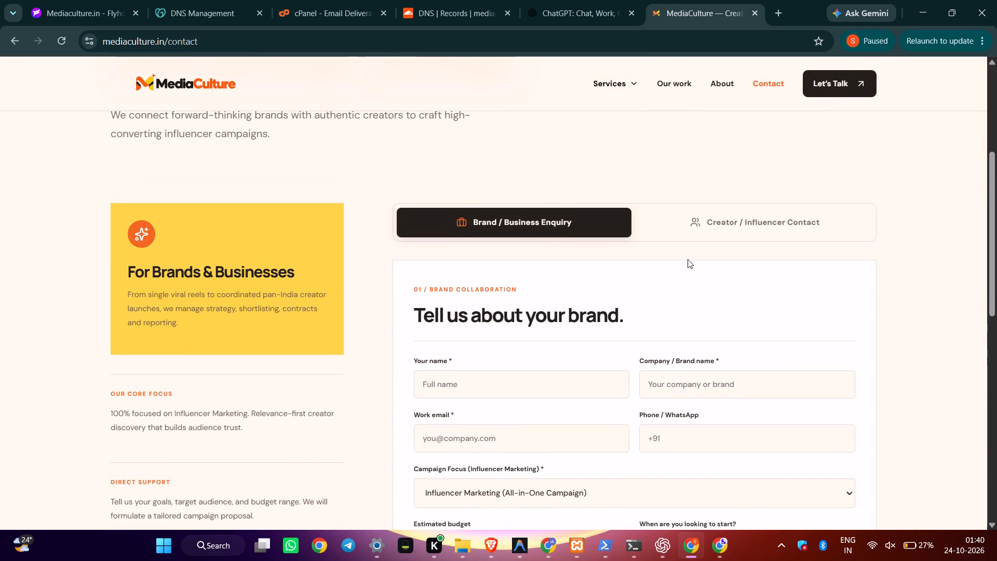
click(736, 228)
click(561, 230)
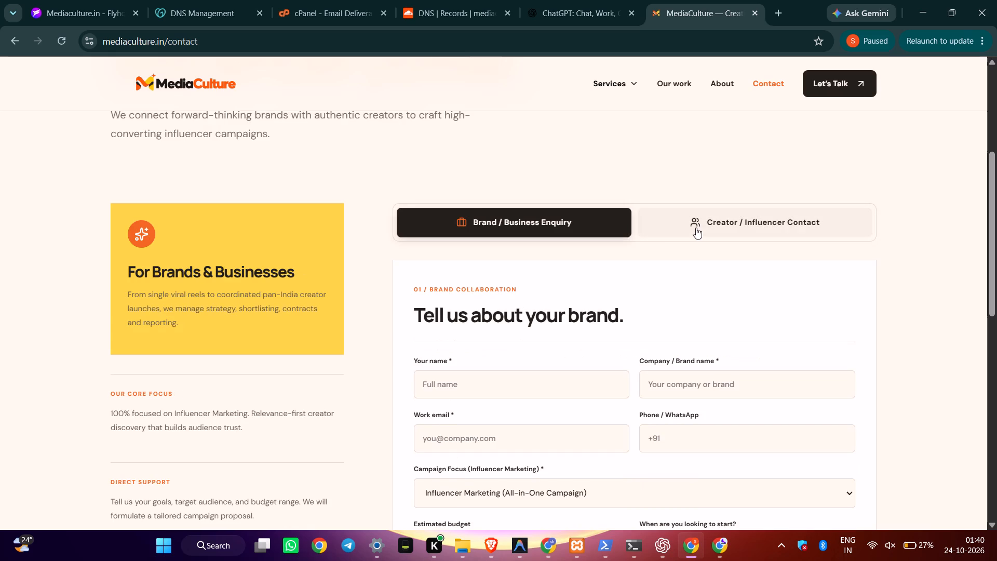
click(696, 228)
click(549, 223)
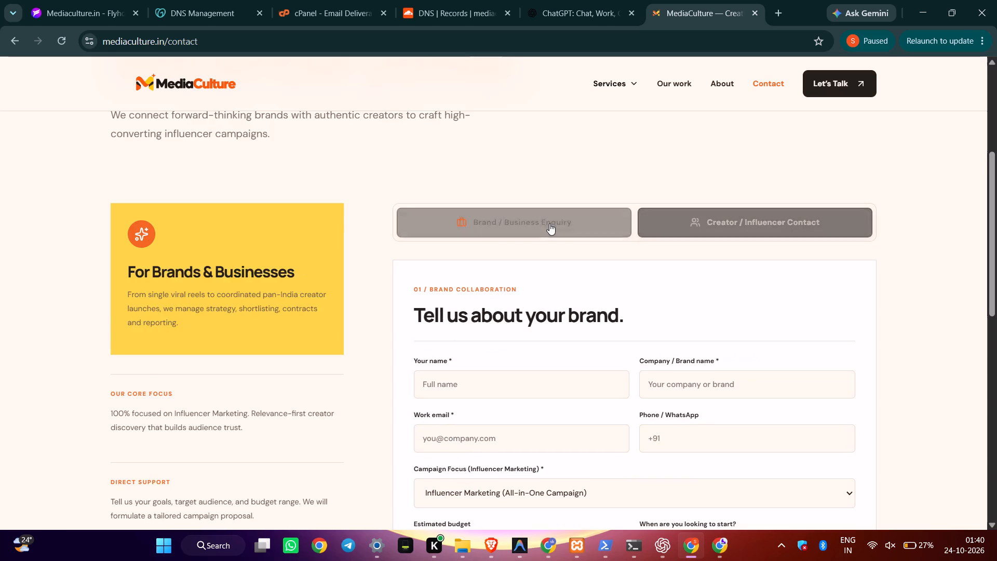
scroll(549, 223, up, 4)
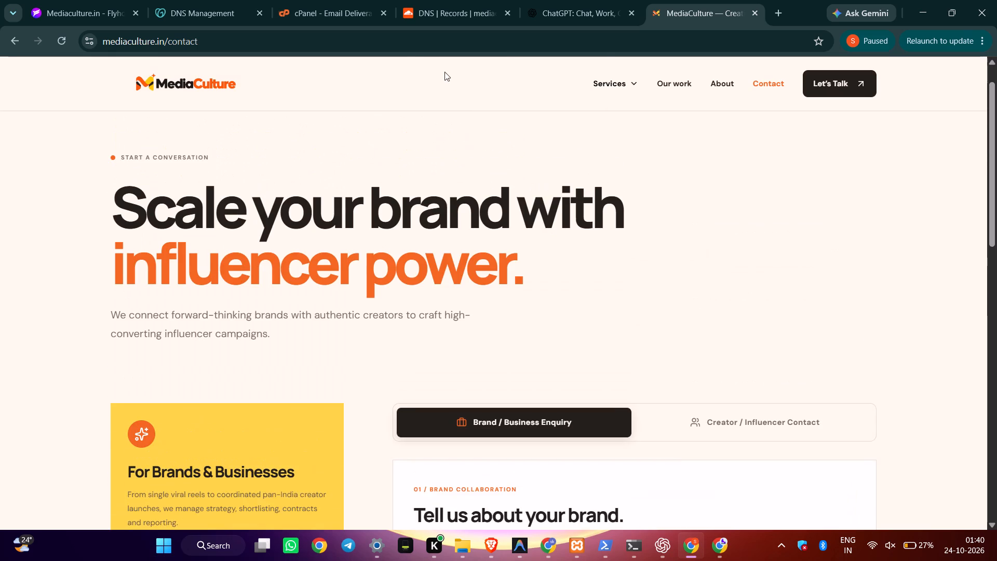
Copy the mediaculture.in/contact page address and switch back to the Sitemaps report in Google Search Console.
click(360, 38)
key(ctrl+c)
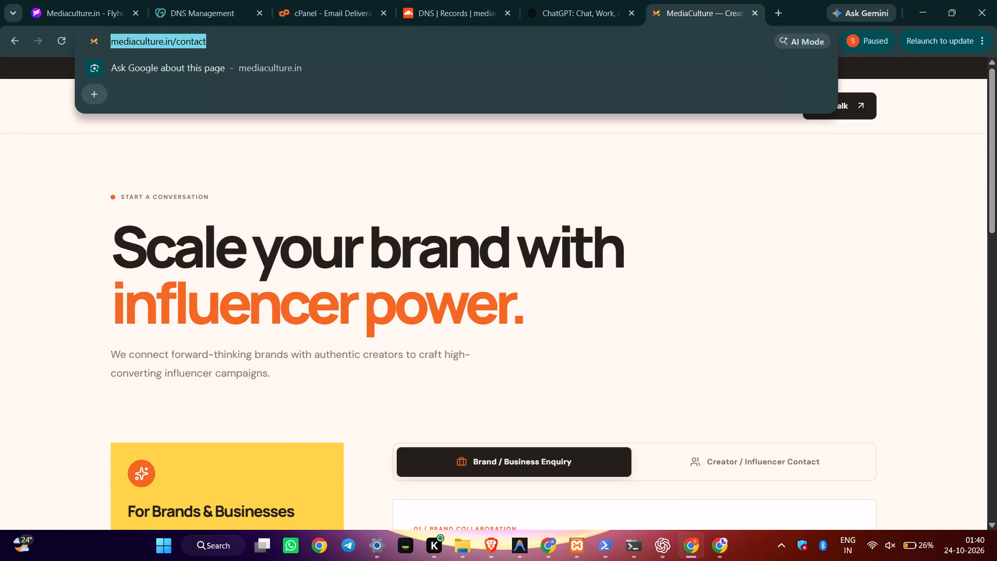
click(635, 258)
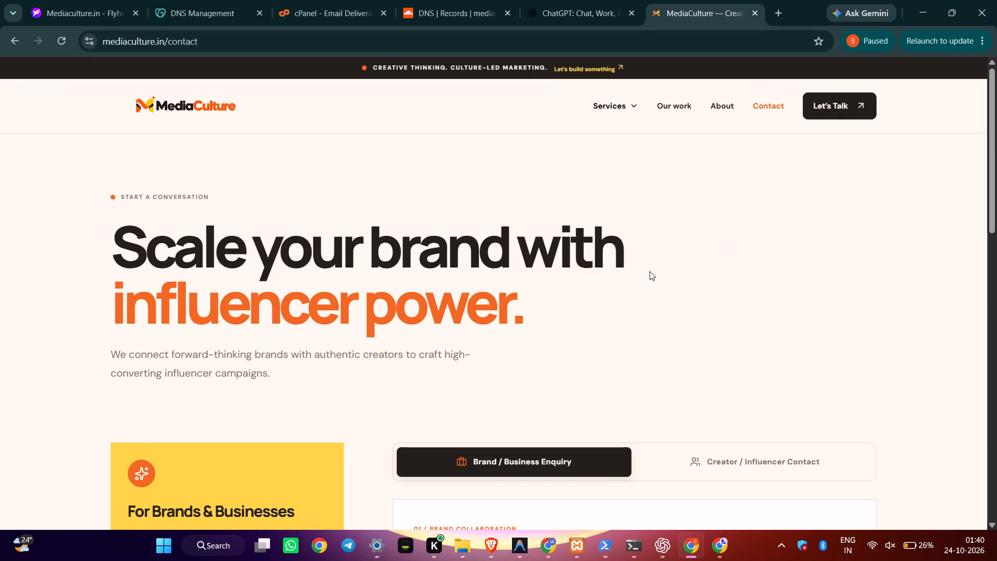
click(552, 552)
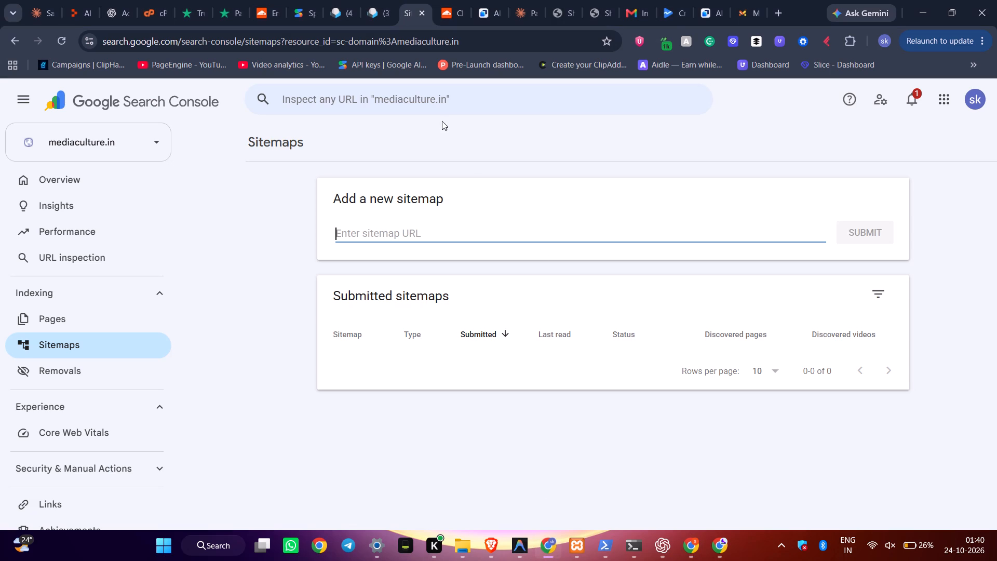
click(430, 106)
key(ctrl+v)
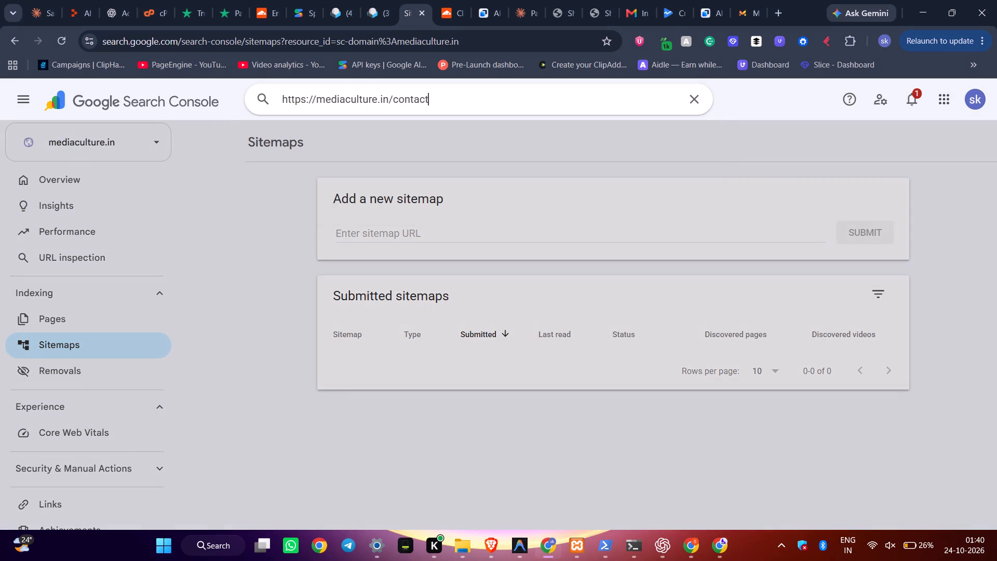
key(Return)
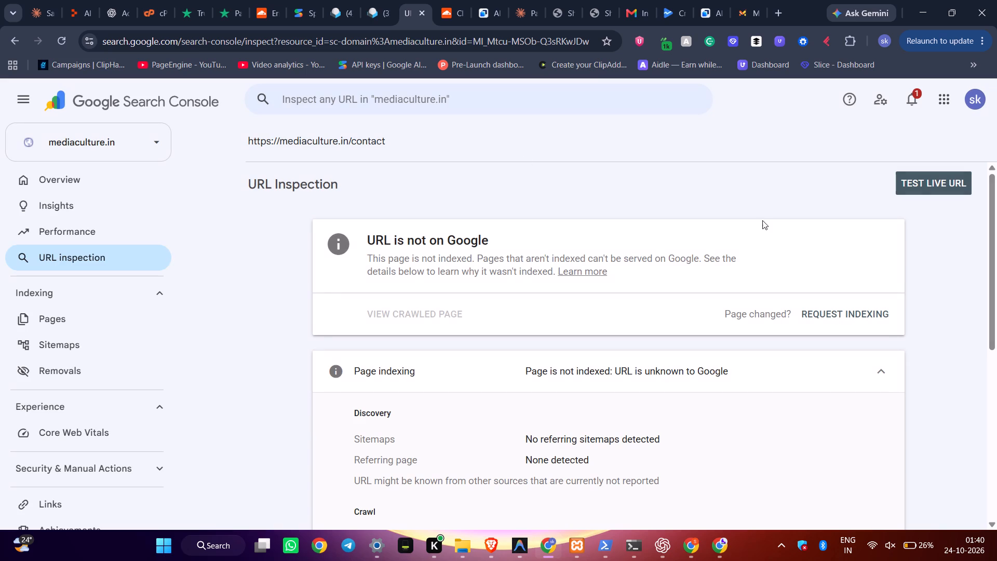
click(853, 317)
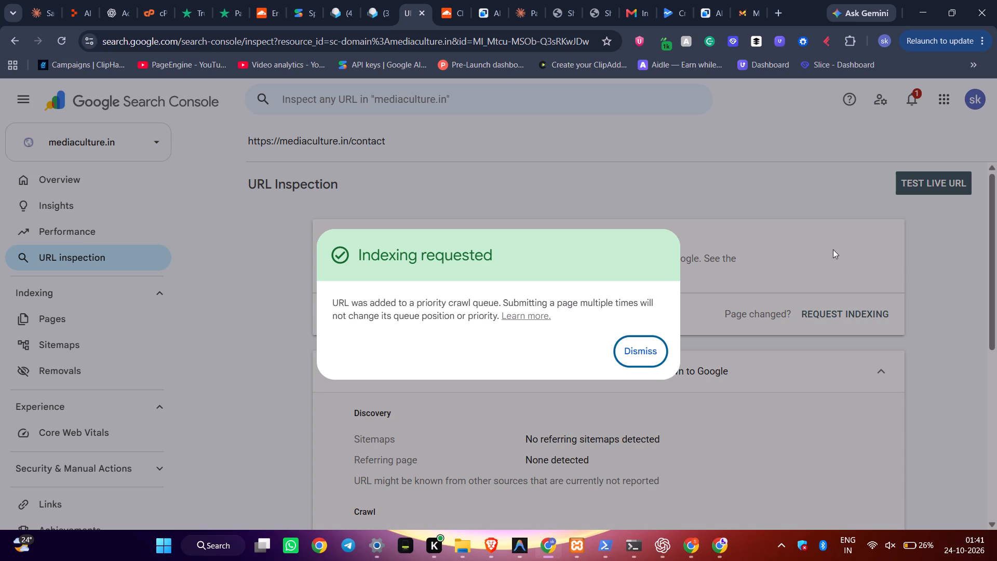
click(646, 348)
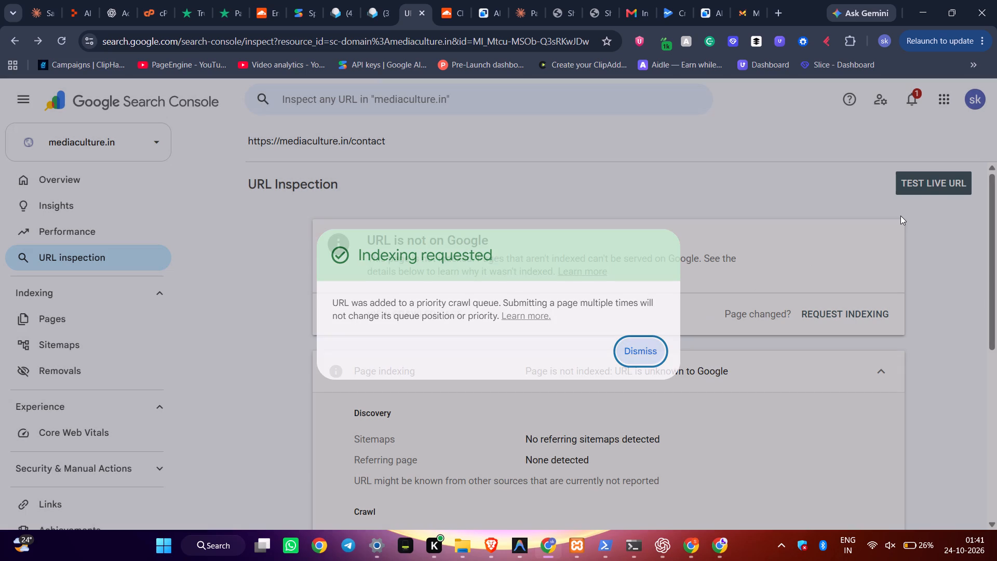
click(932, 187)
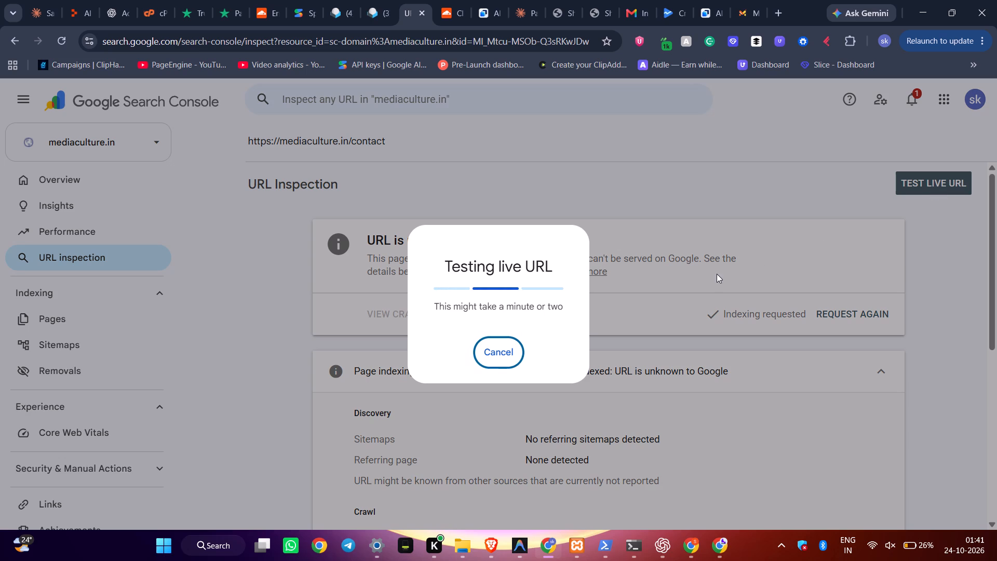
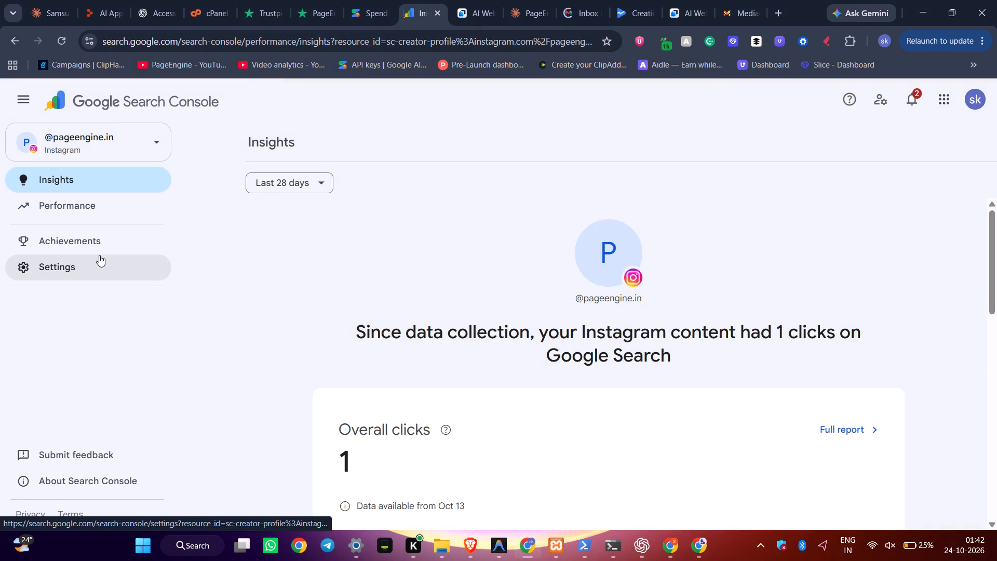
click(74, 145)
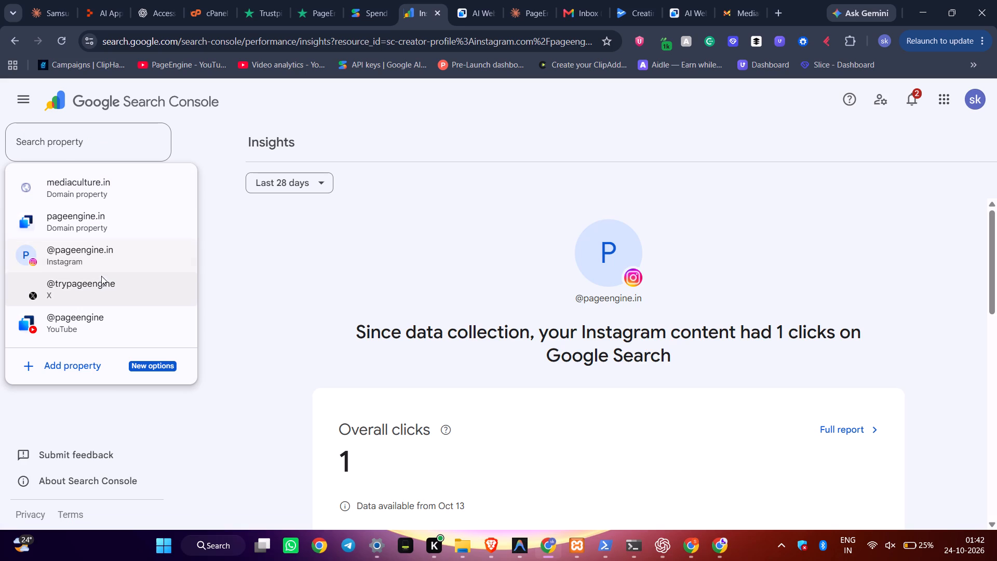
click(82, 314)
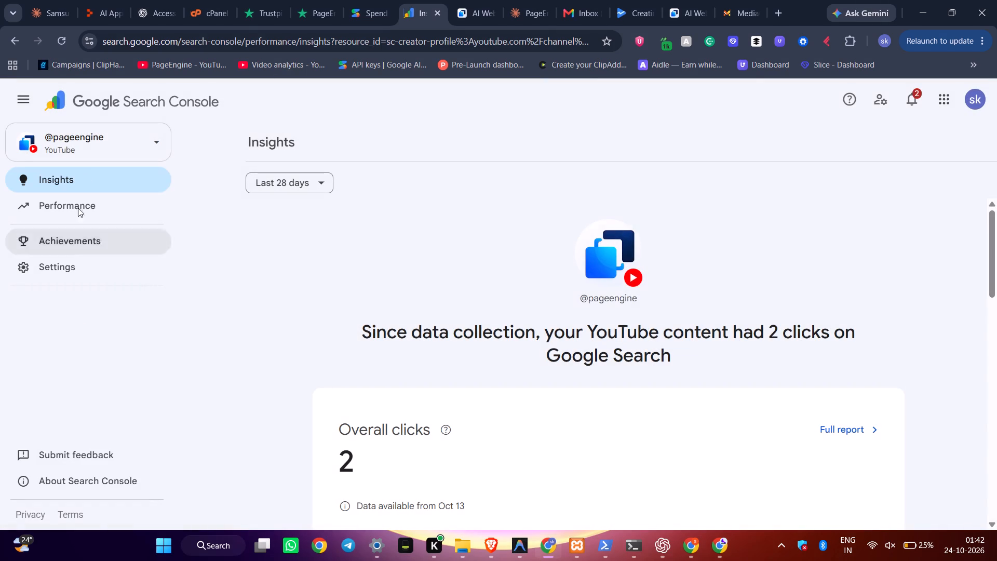
Switch to the pageengine.in domain property and check its Insights and Overview reports.
click(78, 149)
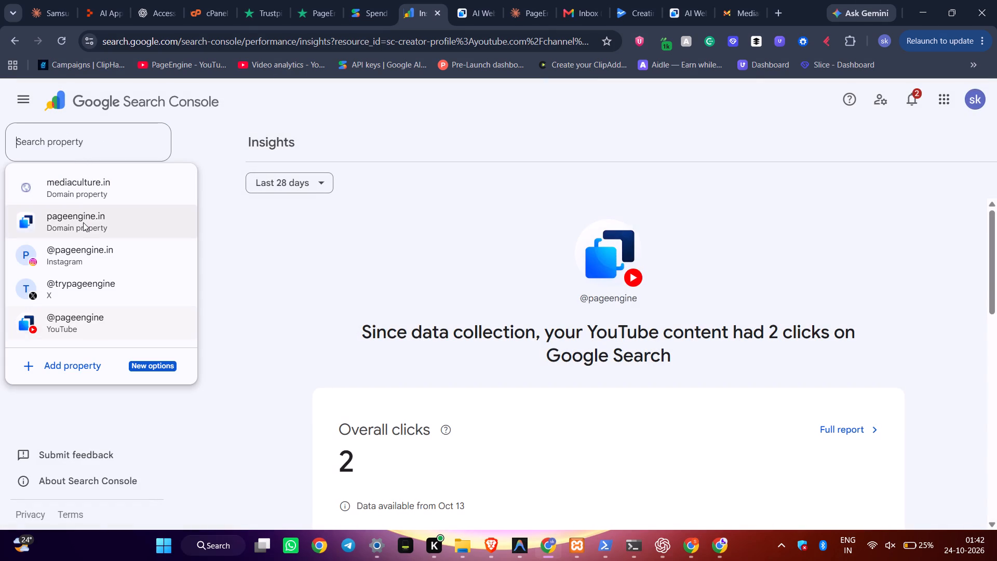
click(83, 222)
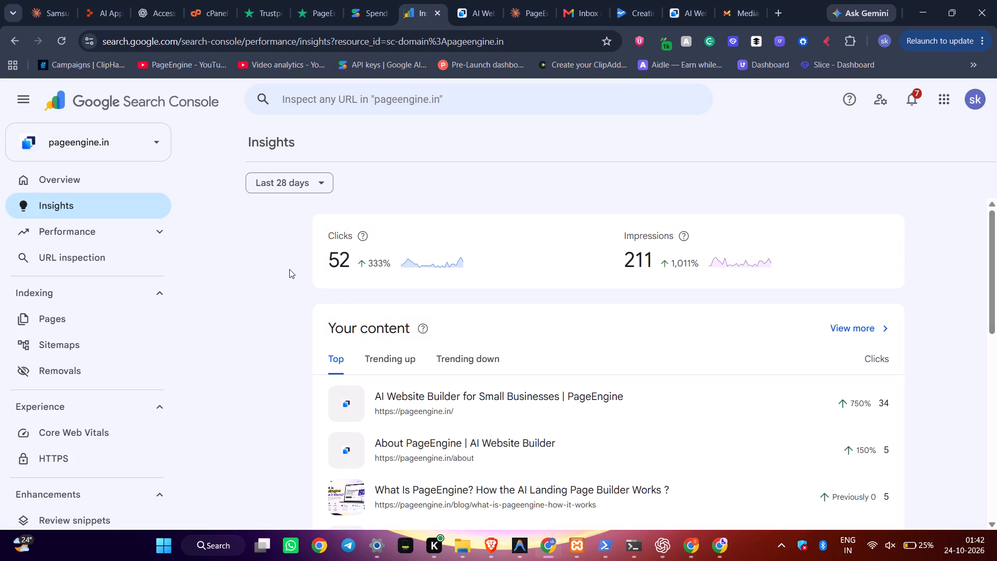
scroll(289, 269, down, 2)
scroll(289, 269, up, 2)
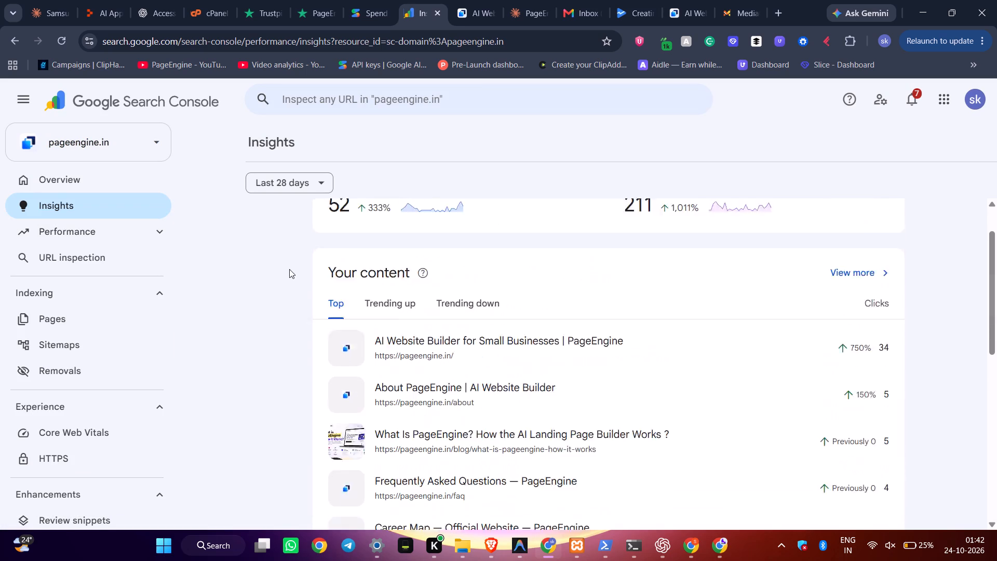
click(95, 176)
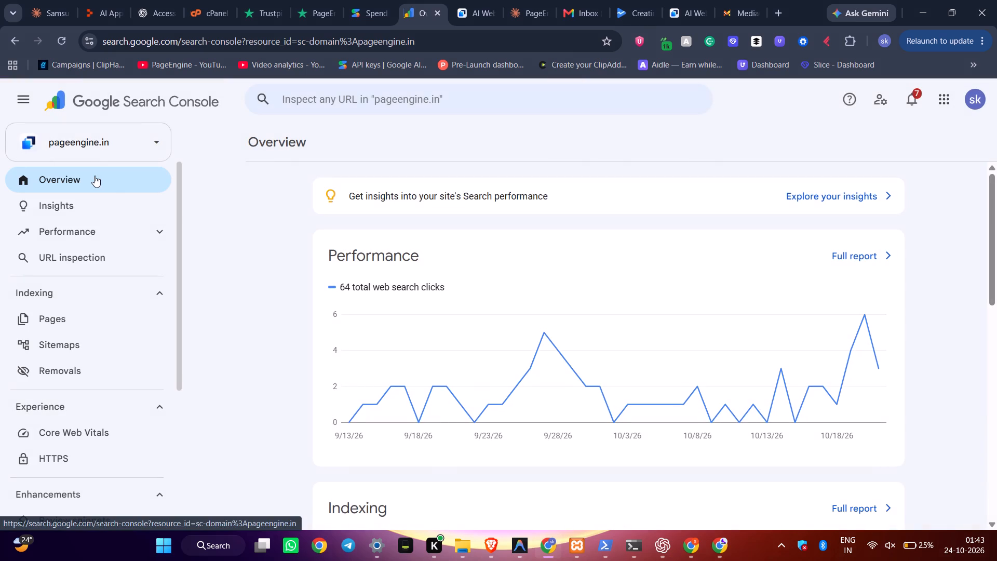
Review the pageengine.in overview, covering search performance, indexing, experience and enhancements.
scroll(382, 308, down, 3)
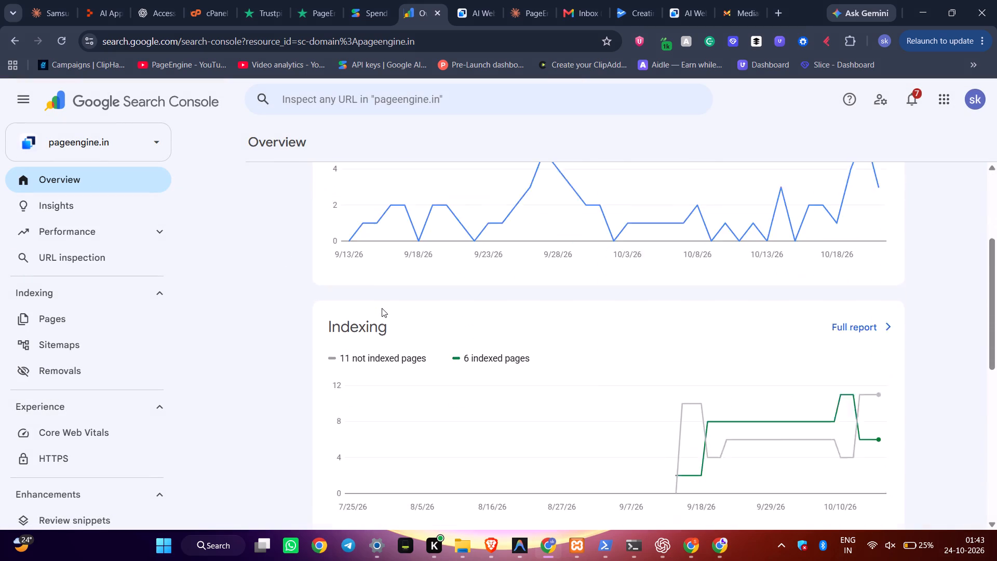
scroll(382, 308, down, 2)
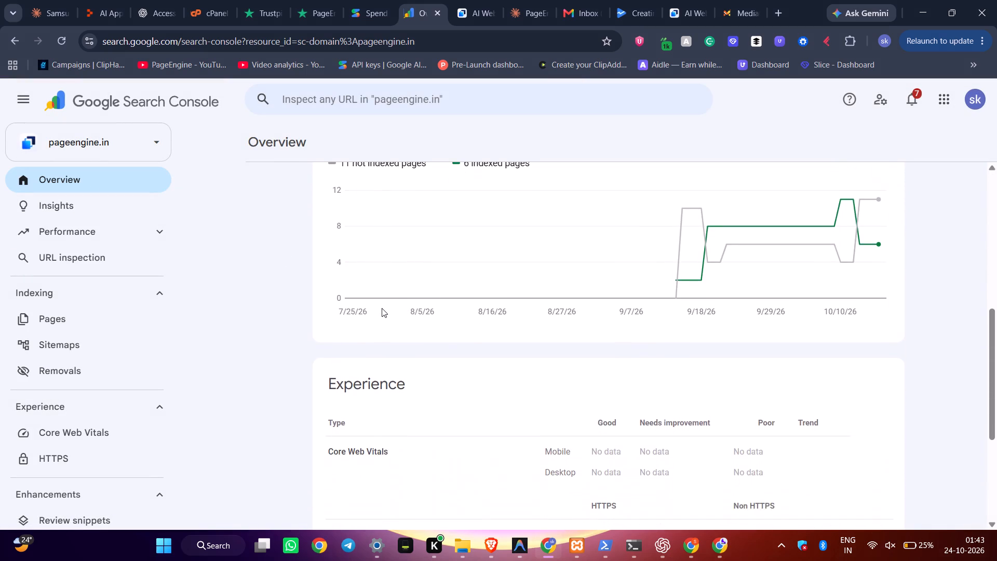
scroll(382, 308, down, 3)
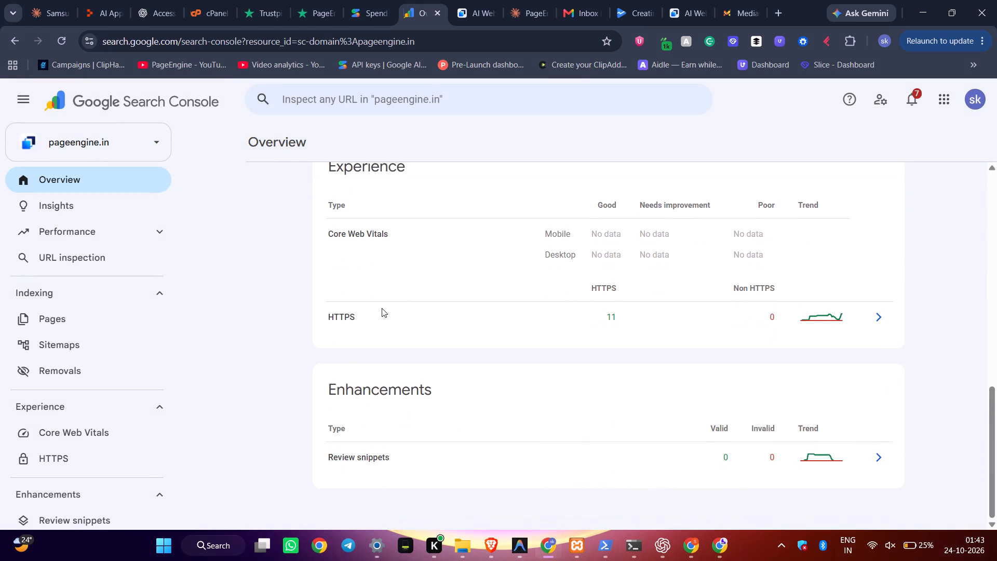
Open the page indexing report for pageengine.in and examine the reasons why pages aren't indexed.
click(47, 319)
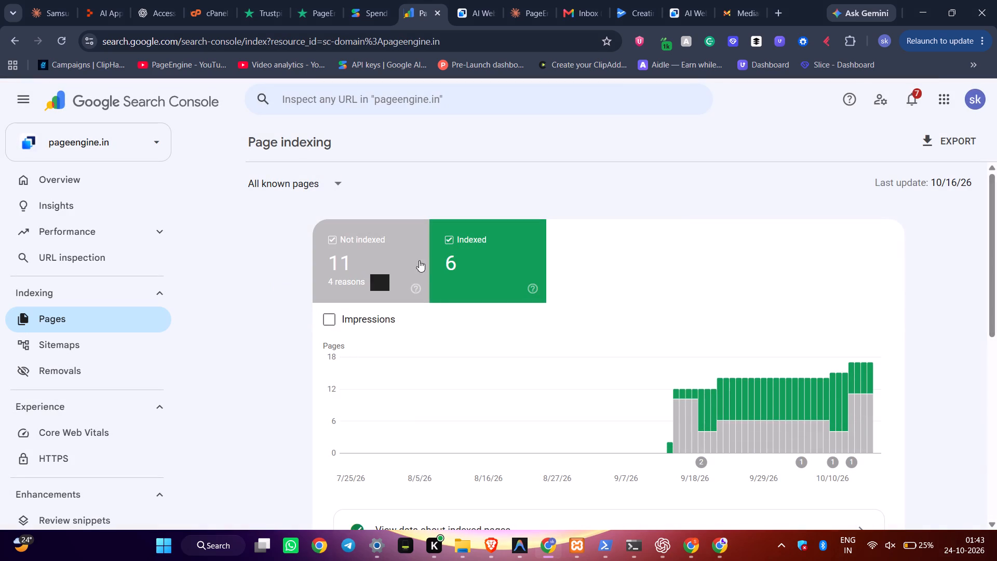
scroll(441, 246, down, 4)
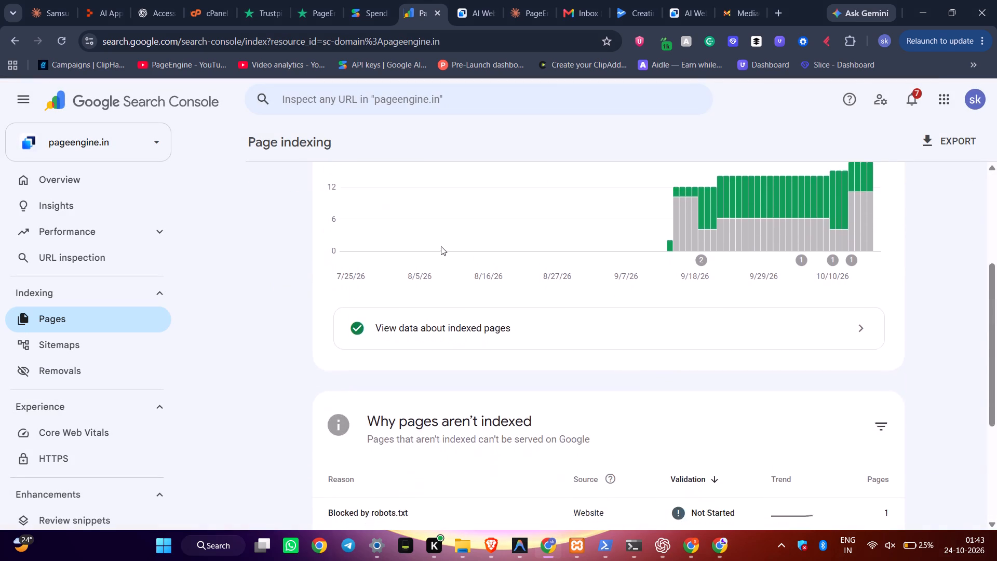
scroll(441, 246, down, 1)
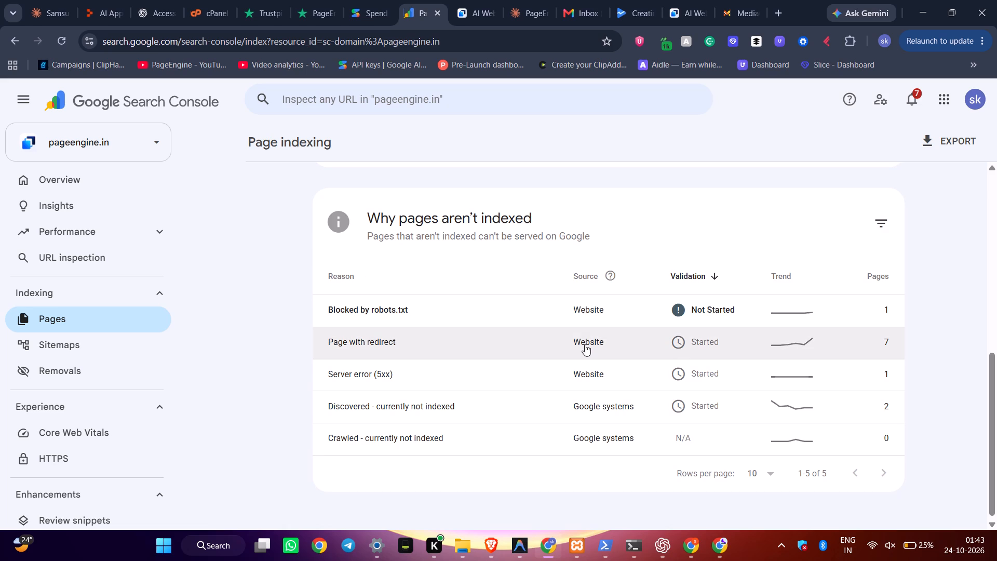
scroll(585, 344, down, 1)
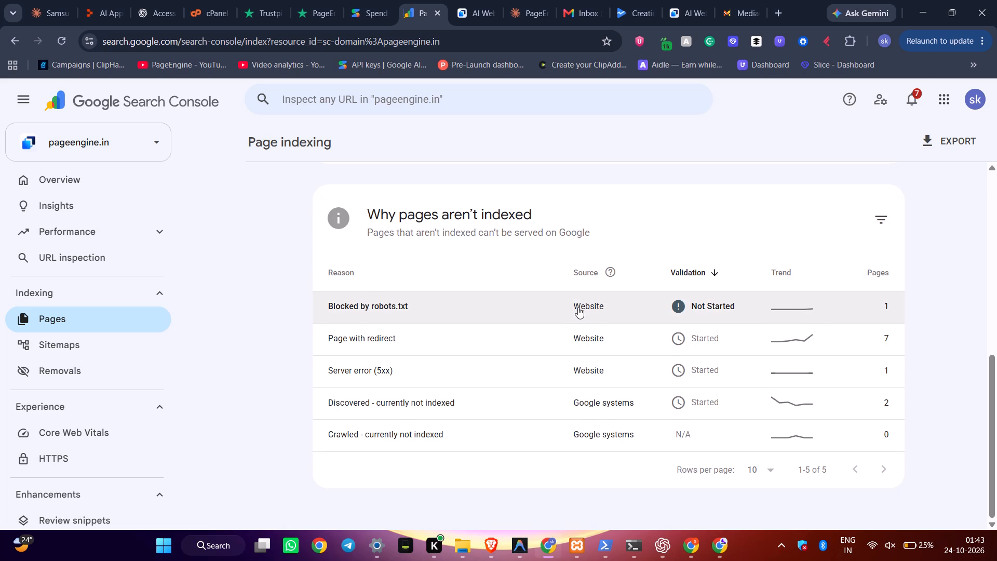
Inspect the "Blocked by robots.txt" issue and its example URLs, and return to the page indexing report.
click(578, 307)
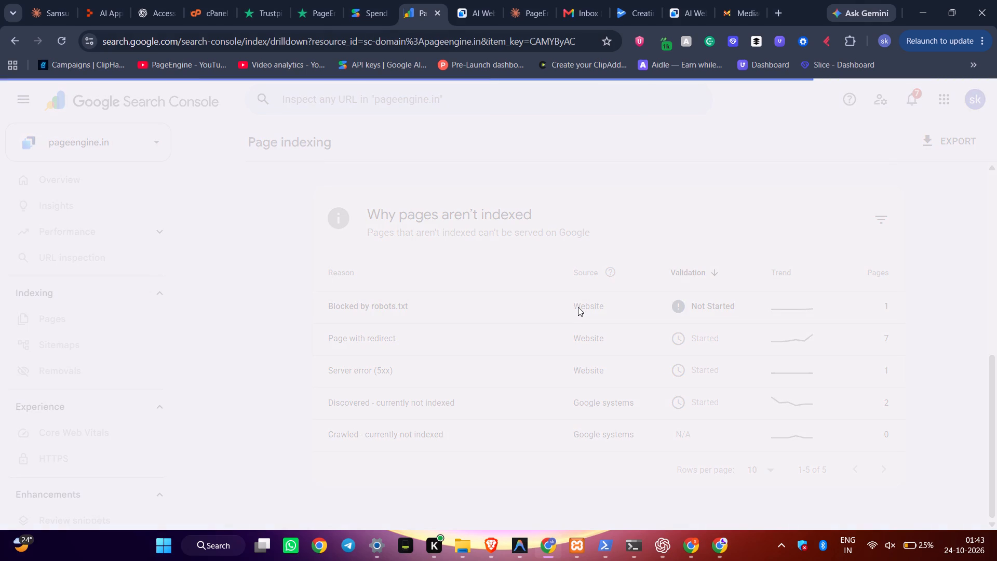
scroll(578, 307, down, 5)
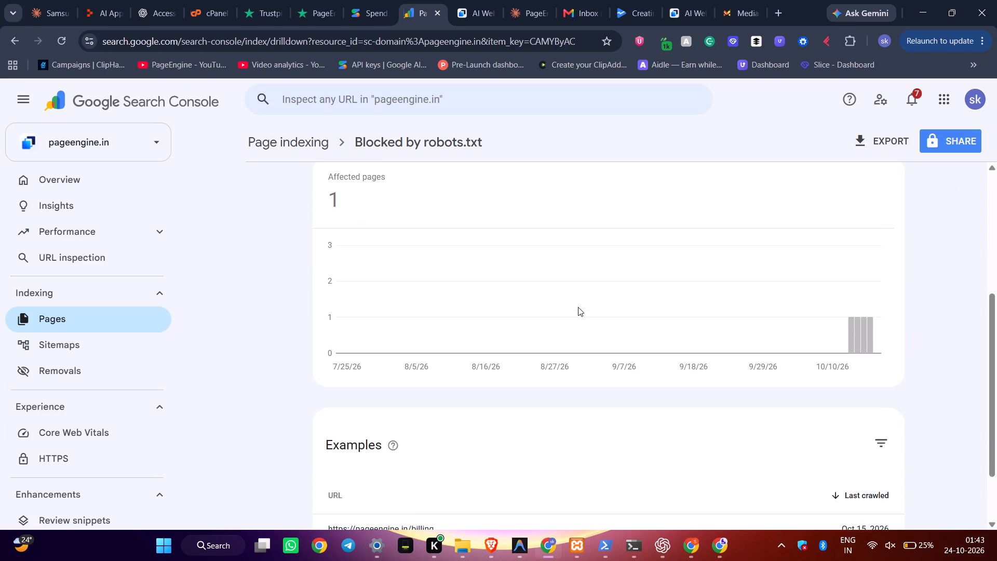
scroll(578, 307, down, 1)
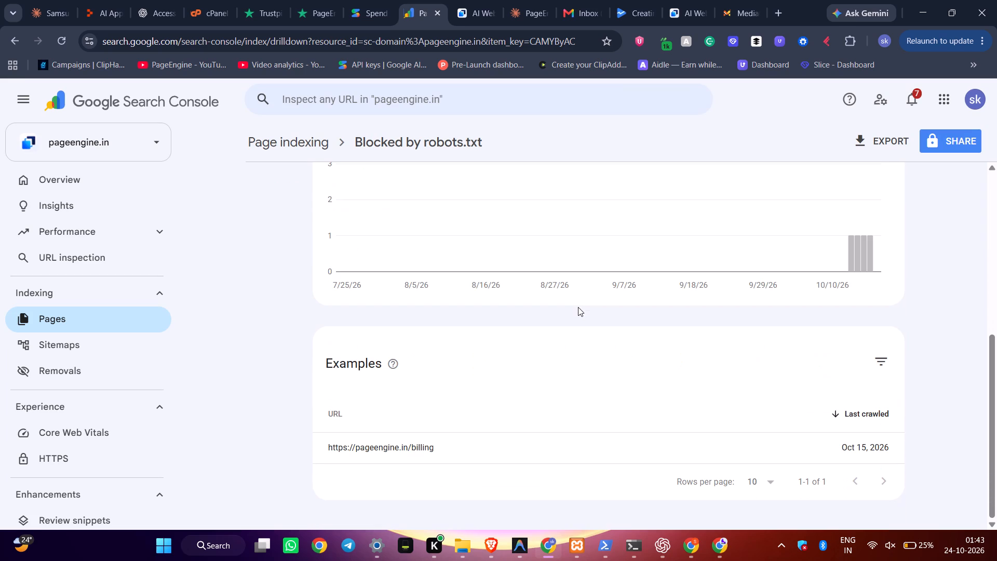
scroll(578, 307, up, 5)
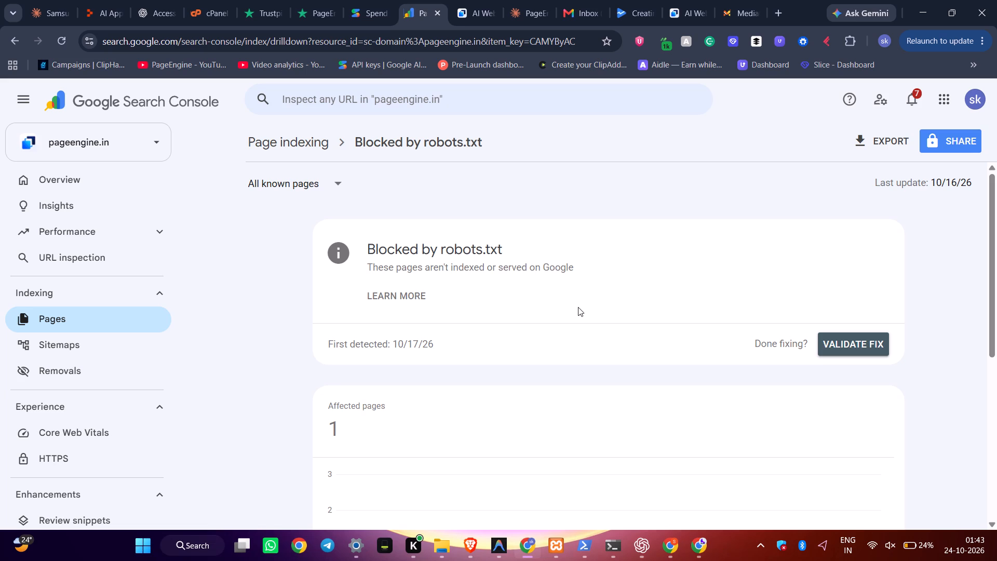
scroll(578, 307, right, 6)
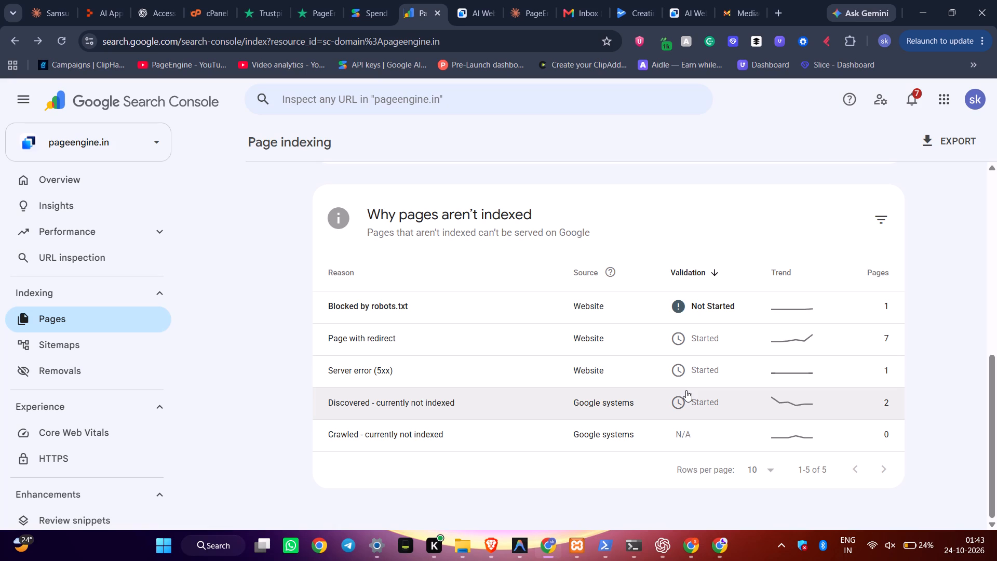
Open the "Page with redirect" issue and examine its validation status and the affected example URLs.
click(640, 331)
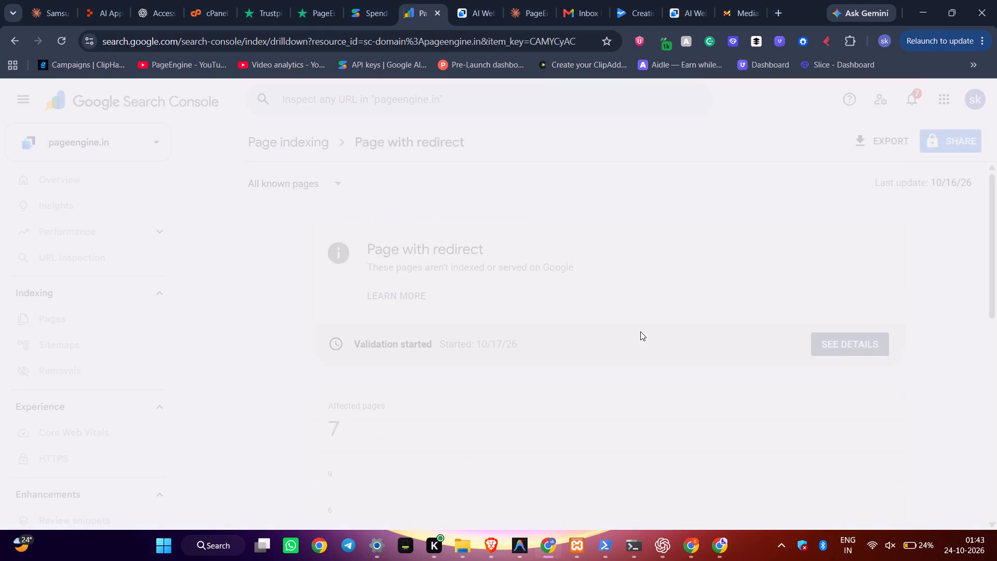
scroll(640, 331, down, 2)
scroll(640, 331, up, 2)
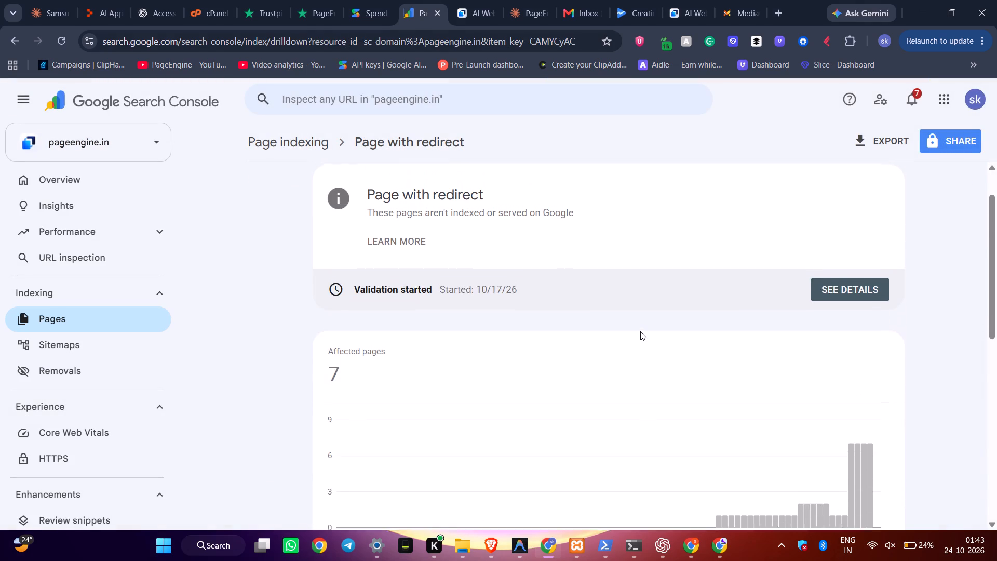
scroll(640, 331, down, 4)
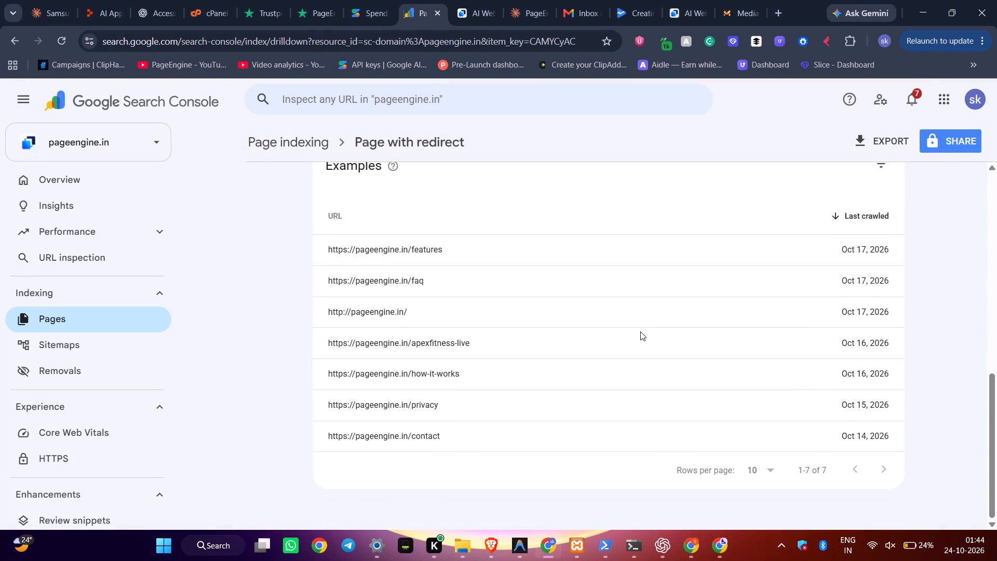